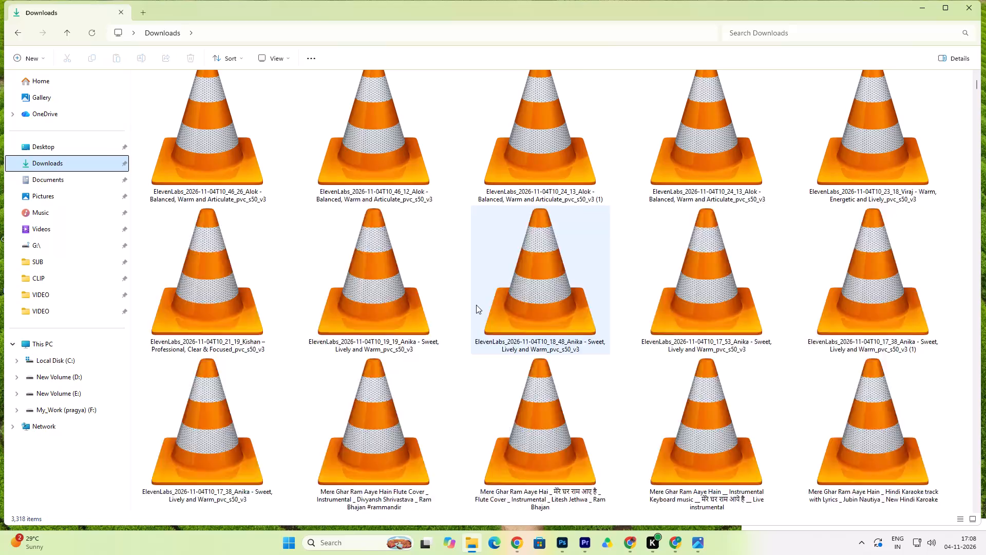
Look through the Downloads folder's image thumbnails for the Chhath Puja sunset river scenes.
{"action": "scroll", "coordinate": [476, 305], "scroll_direction": "down", "scroll_amount": 5}
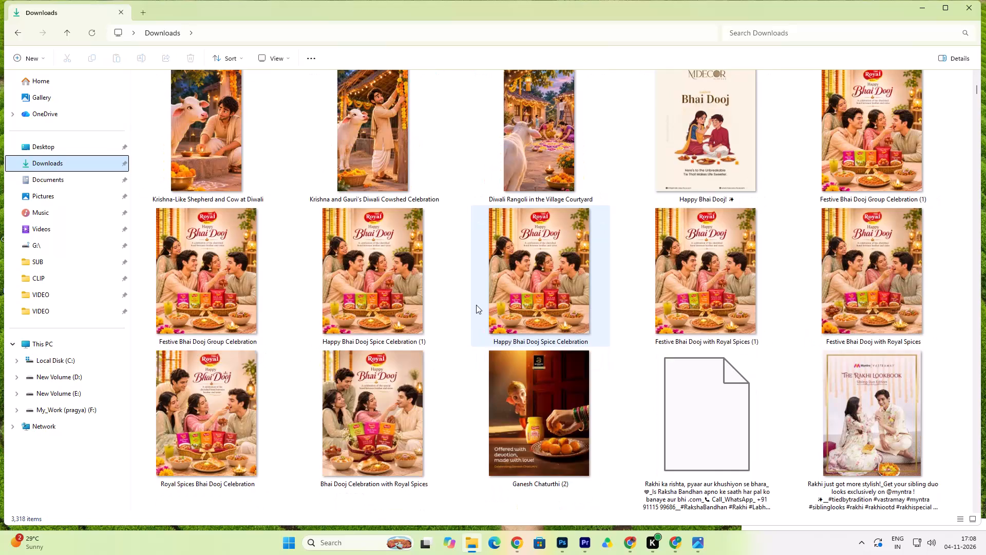
{"action": "scroll", "coordinate": [476, 305], "scroll_direction": "down", "scroll_amount": 5}
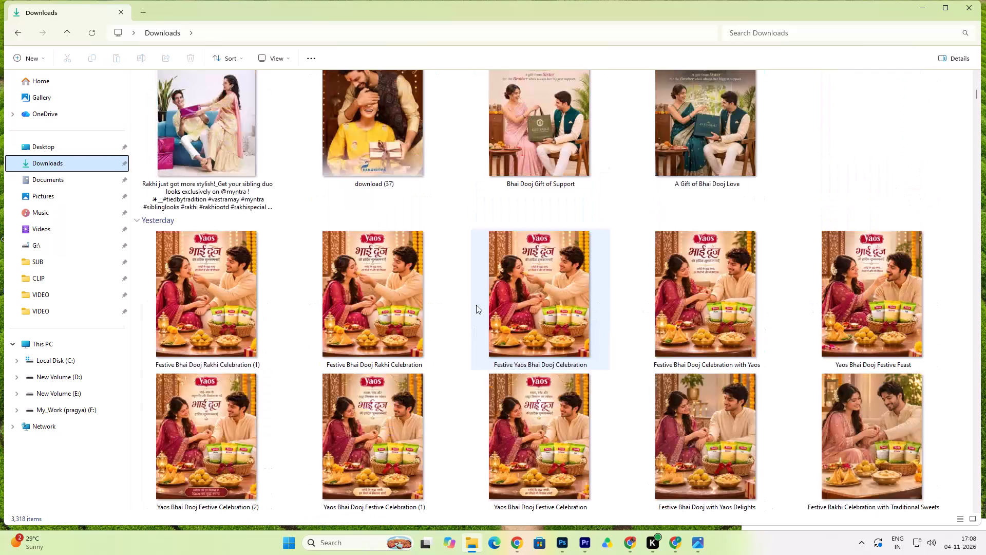
{"action": "scroll", "coordinate": [476, 305], "scroll_direction": "down", "scroll_amount": 6}
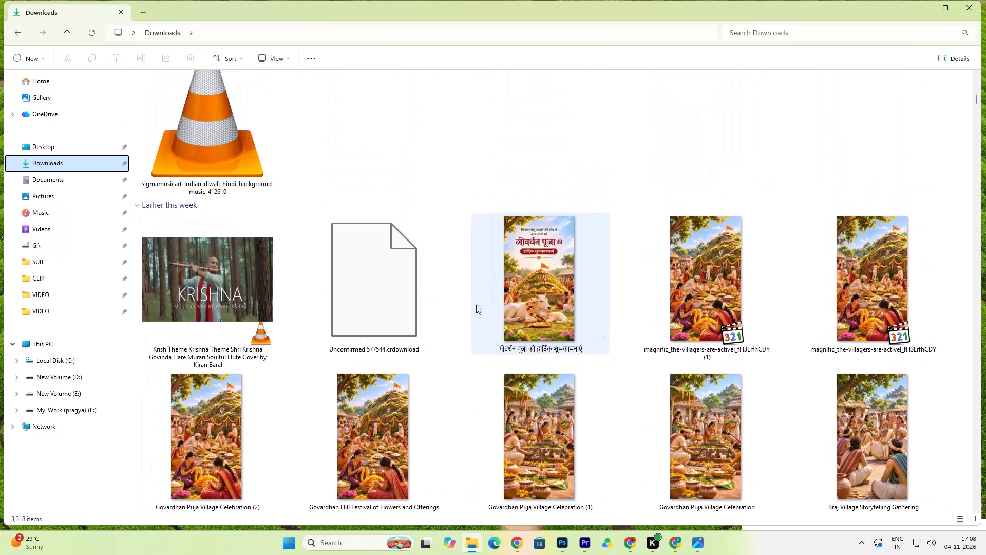
{"action": "scroll", "coordinate": [608, 310], "scroll_direction": "down", "scroll_amount": 9}
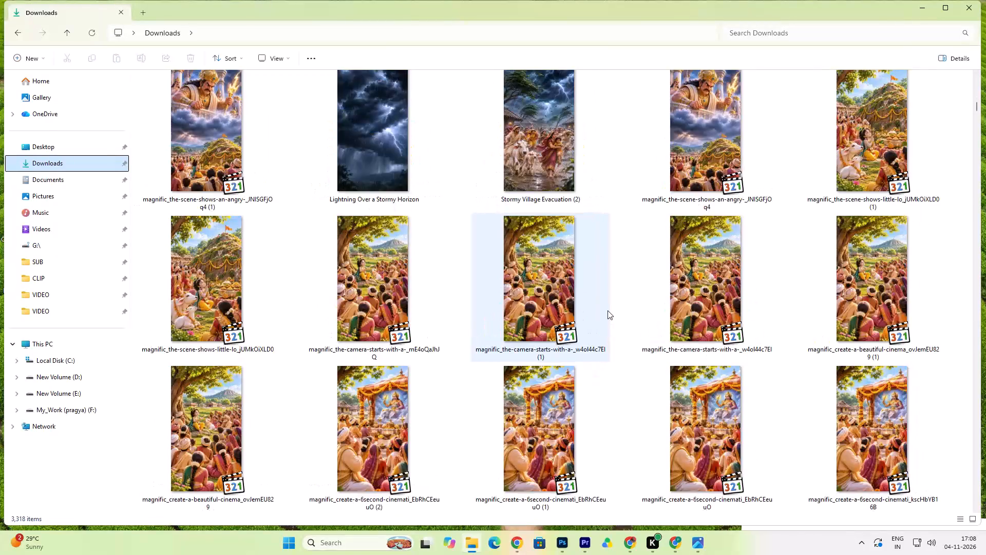
{"action": "scroll", "coordinate": [608, 310], "scroll_direction": "down", "scroll_amount": 9}
{"action": "scroll", "coordinate": [608, 310], "scroll_direction": "up", "scroll_amount": 2}
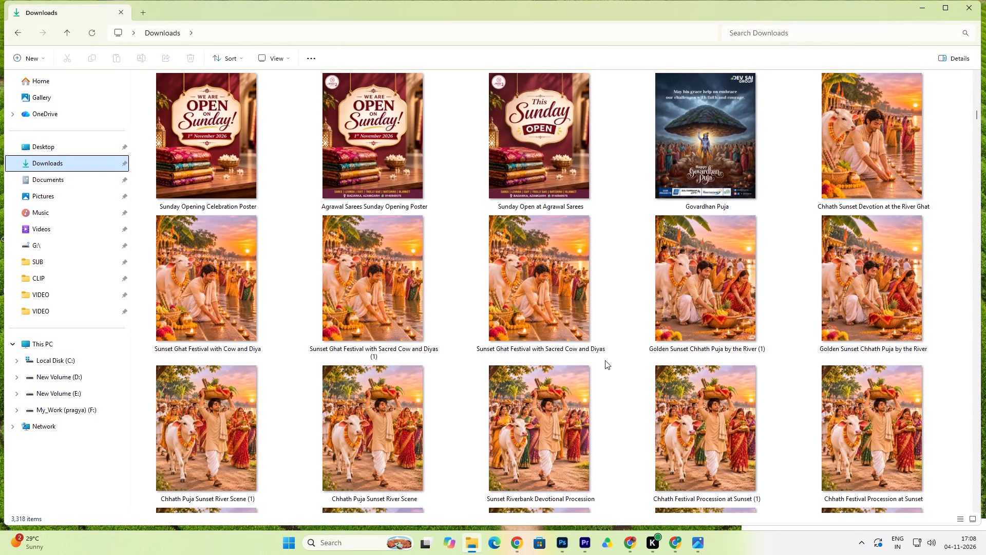
{"action": "scroll", "coordinate": [605, 360], "scroll_direction": "down", "scroll_amount": 1}
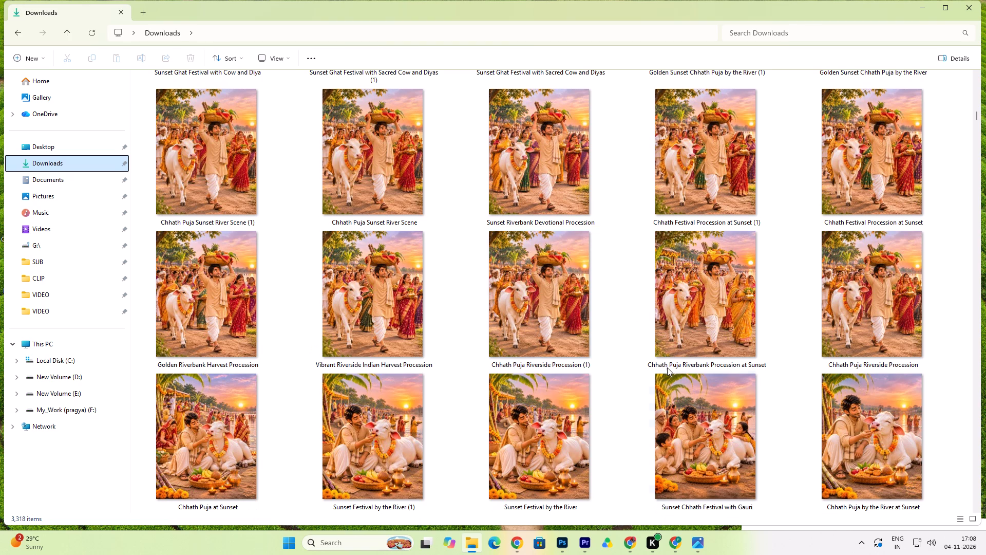
{"action": "scroll", "coordinate": [307, 335], "scroll_direction": "up", "scroll_amount": 4}
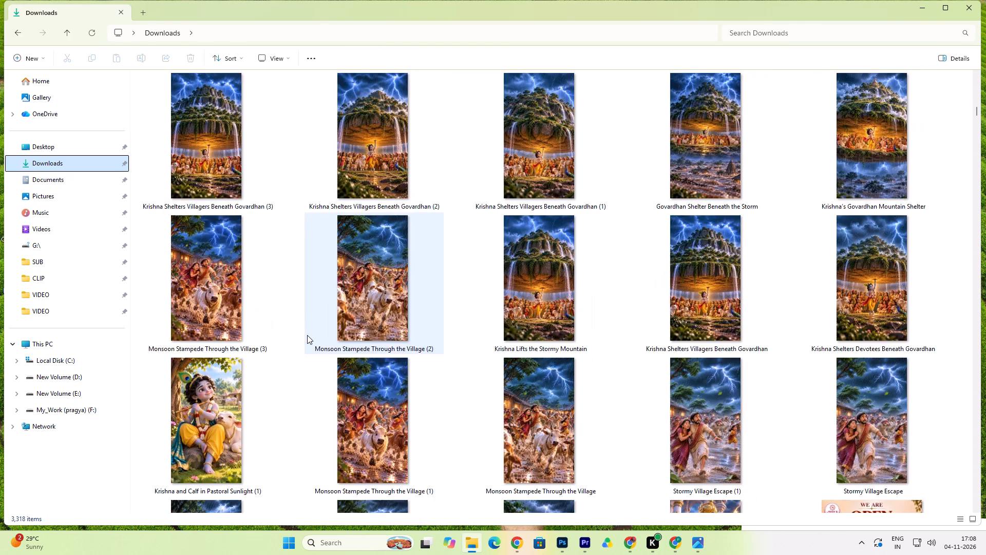
{"action": "scroll", "coordinate": [311, 341], "scroll_direction": "down", "scroll_amount": 2}
{"action": "scroll", "coordinate": [310, 310], "scroll_direction": "up", "scroll_amount": 1}
{"action": "scroll", "coordinate": [310, 310], "scroll_direction": "down", "scroll_amount": 1}
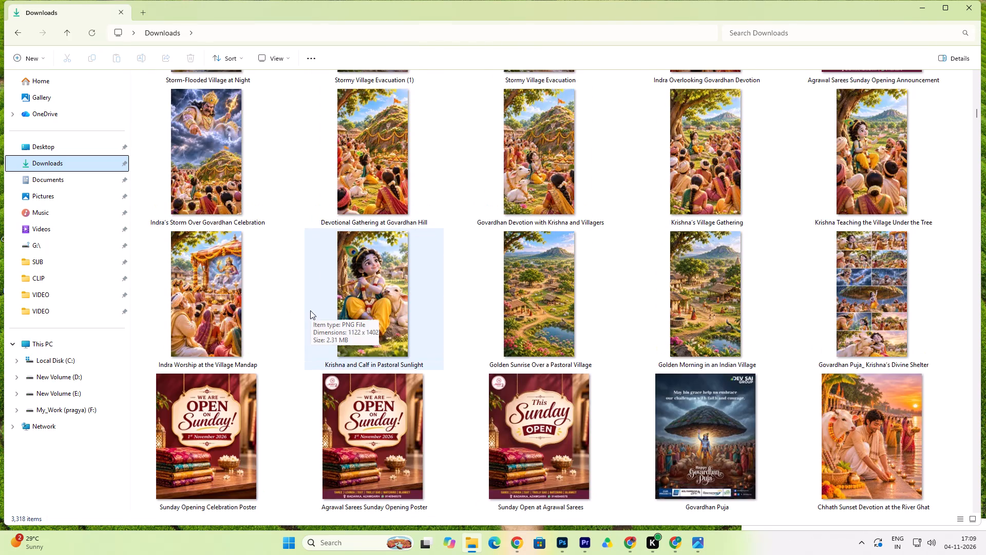
{"action": "scroll", "coordinate": [310, 310], "scroll_direction": "down", "scroll_amount": 1}
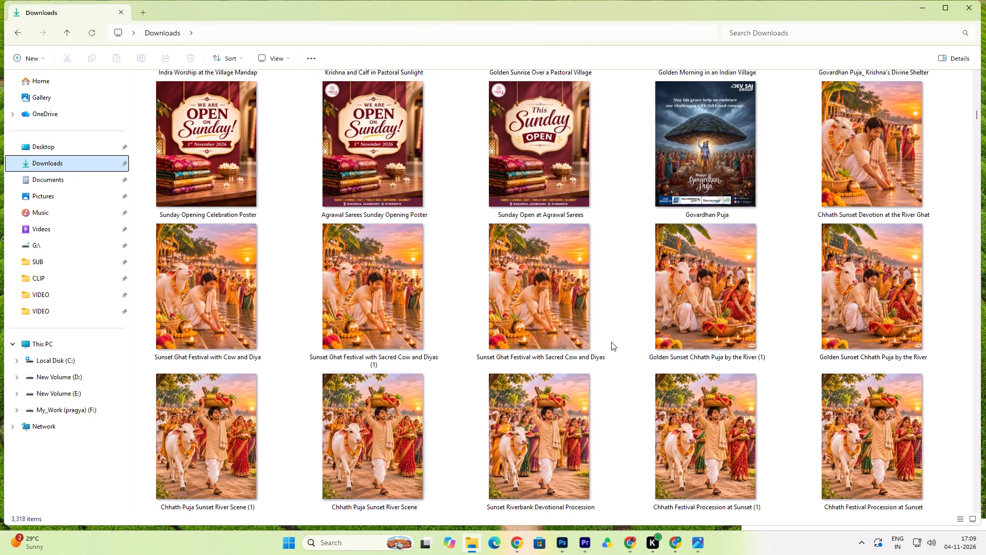
Open the "Chhath Sunset Devotion at the River Ghat" image and compare it with the neighbouring Chhath Puja images at full view.
{"action": "double_click", "coordinate": [865, 155]}
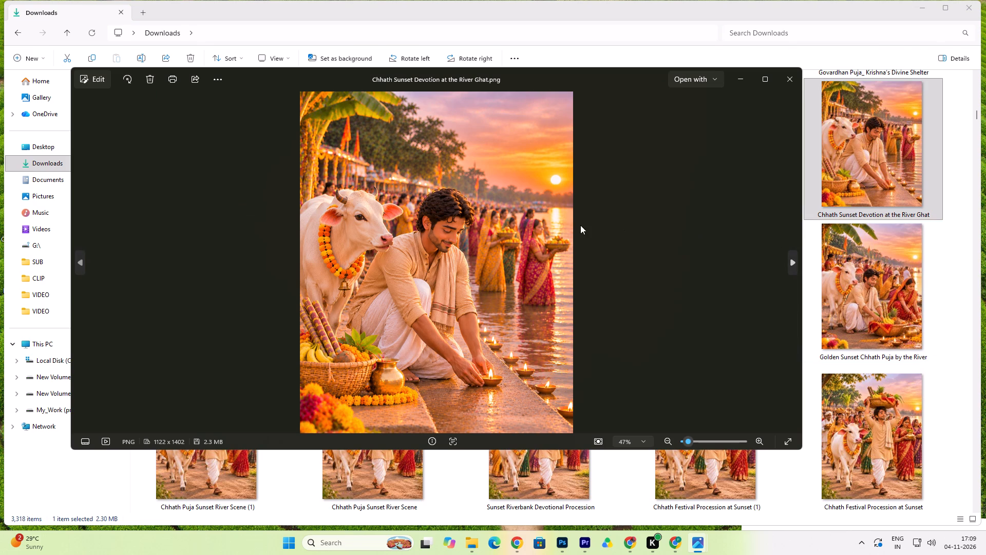
{"action": "left_click", "coordinate": [792, 266]}
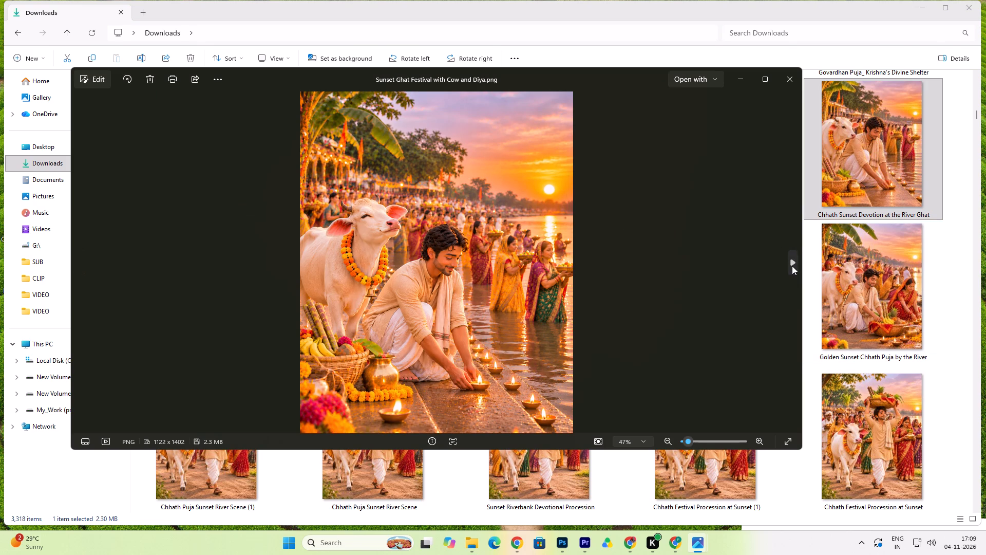
{"action": "left_click", "coordinate": [792, 266]}
{"action": "left_click", "coordinate": [792, 266]}
{"action": "left_click", "coordinate": [792, 266]}
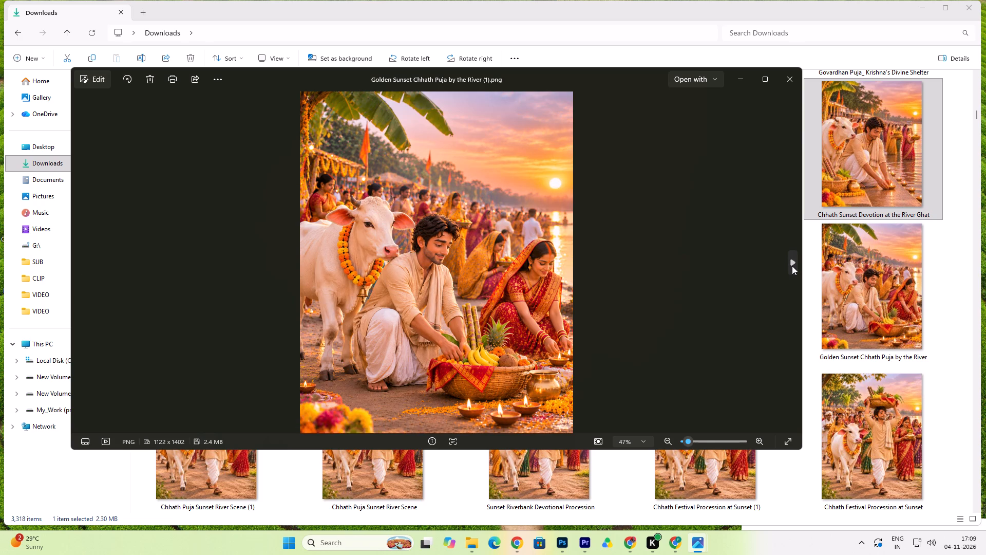
{"action": "left_click", "coordinate": [792, 266]}
{"action": "left_click", "coordinate": [792, 266]}
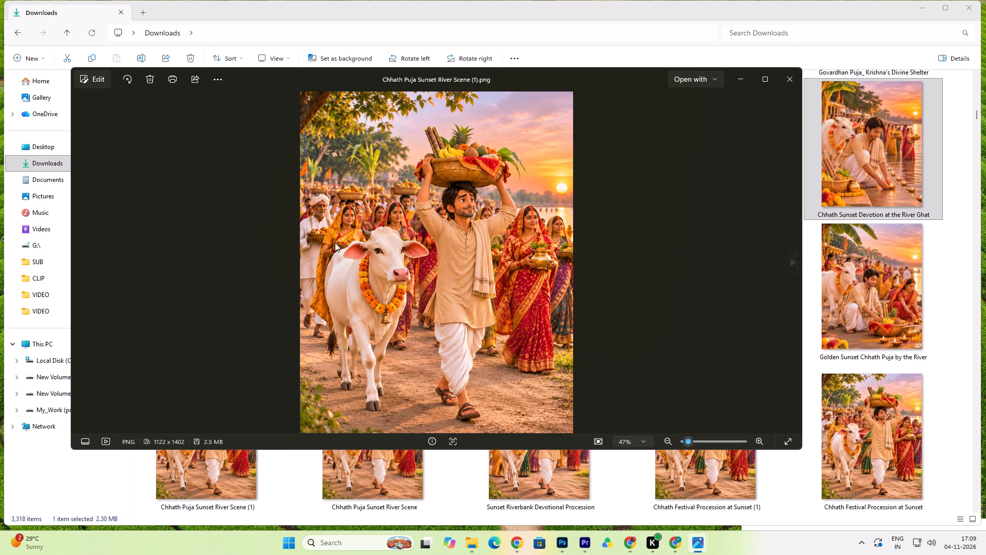
{"action": "double_click", "coordinate": [80, 267]}
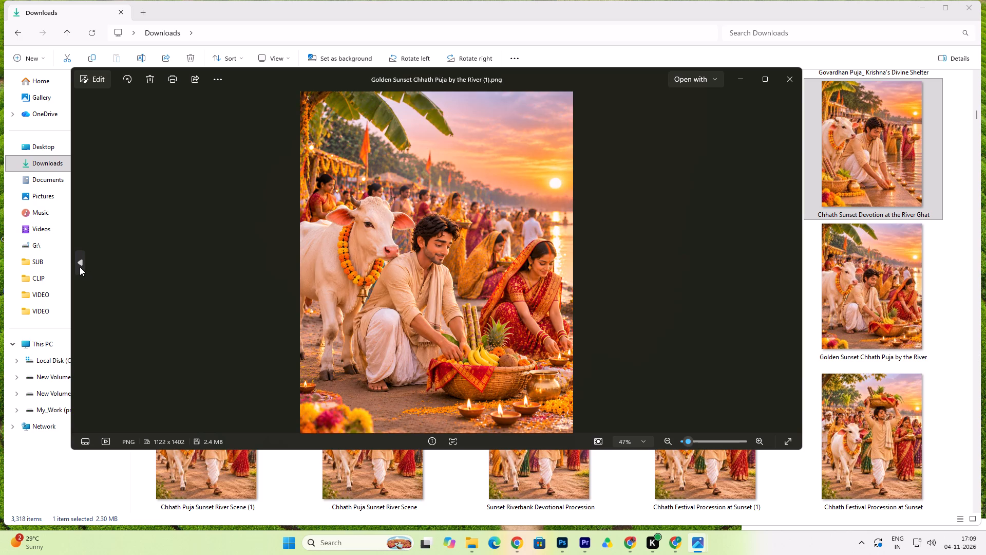
{"action": "left_click", "coordinate": [80, 267]}
{"action": "left_click", "coordinate": [80, 267]}
{"action": "left_click", "coordinate": [80, 267]}
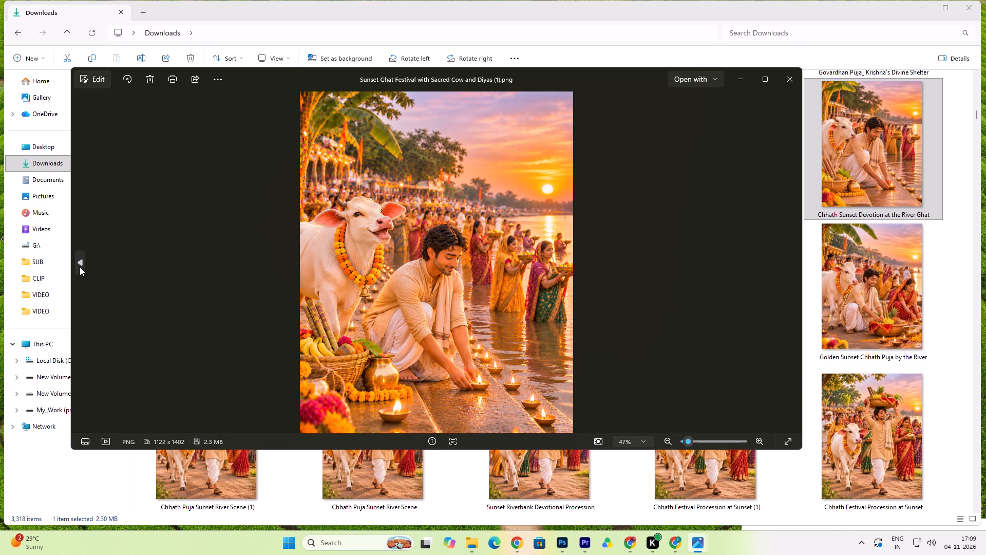
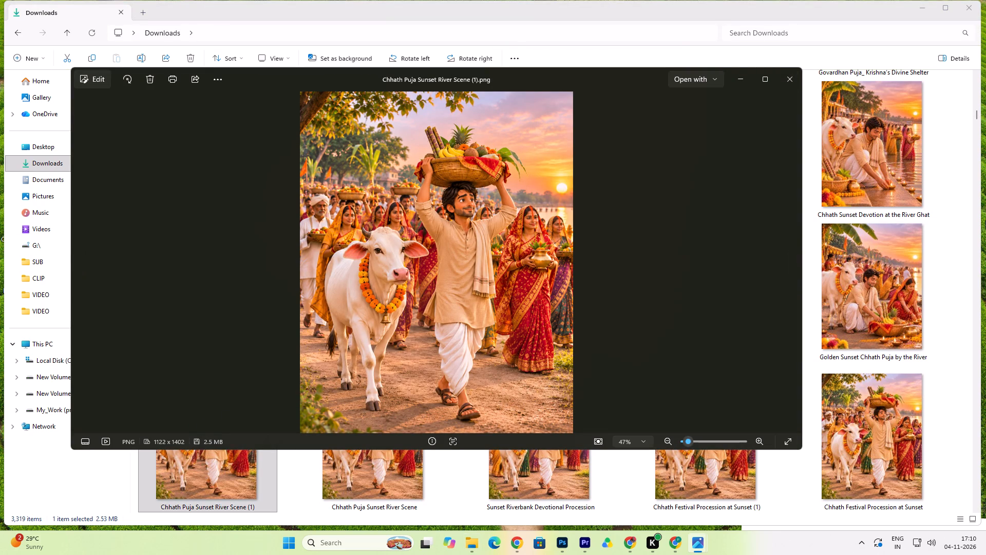
{"action": "left_click", "coordinate": [952, 269]}
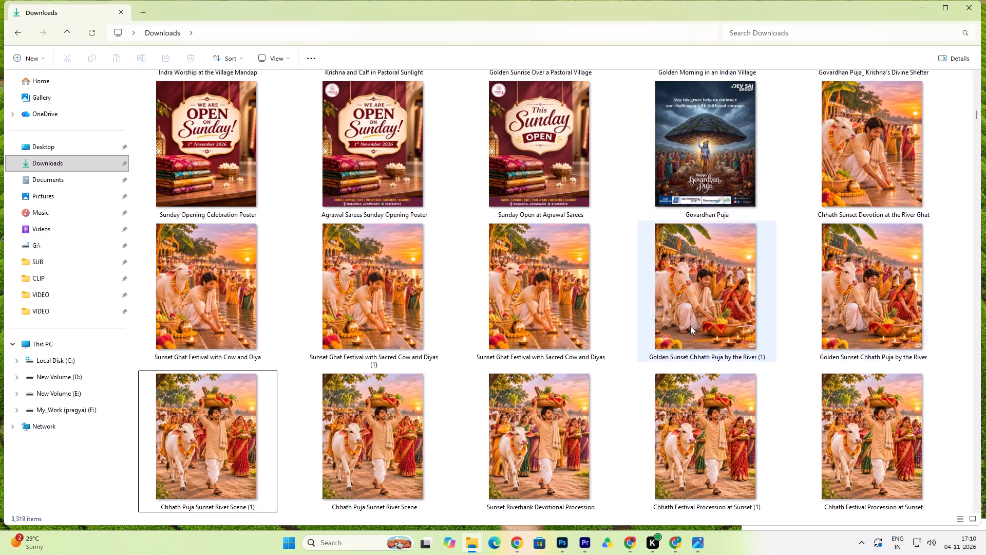
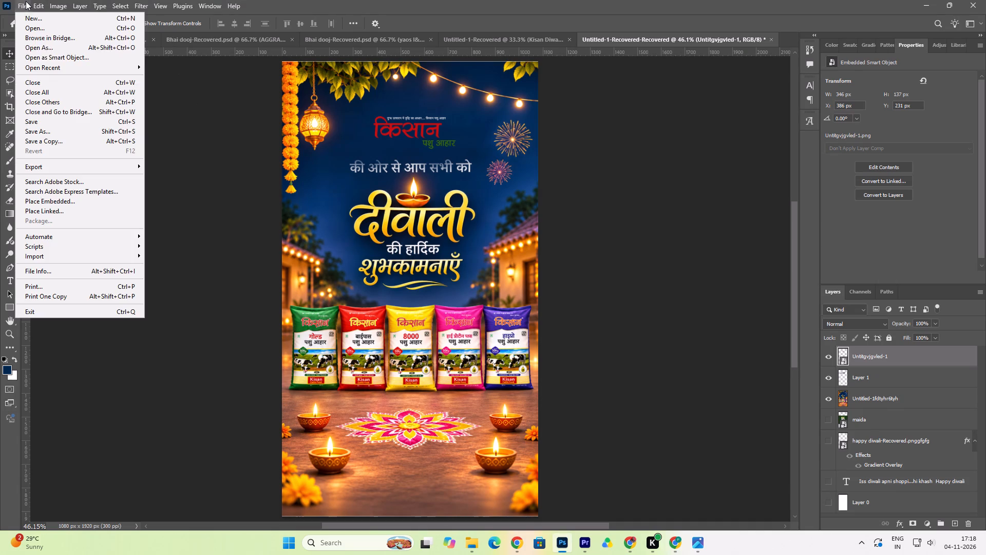
{"action": "left_click", "coordinate": [48, 21]}
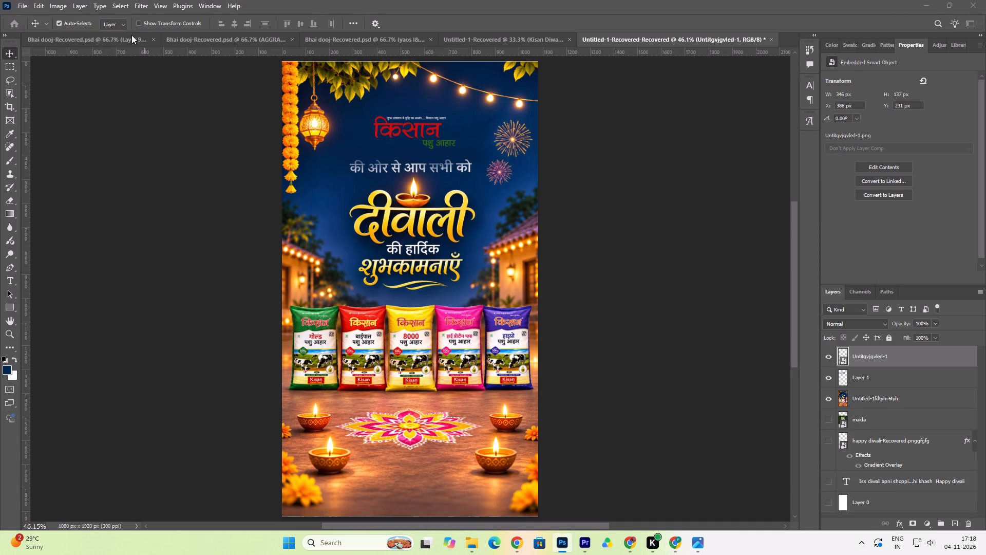
{"action": "left_click", "coordinate": [353, 173]}
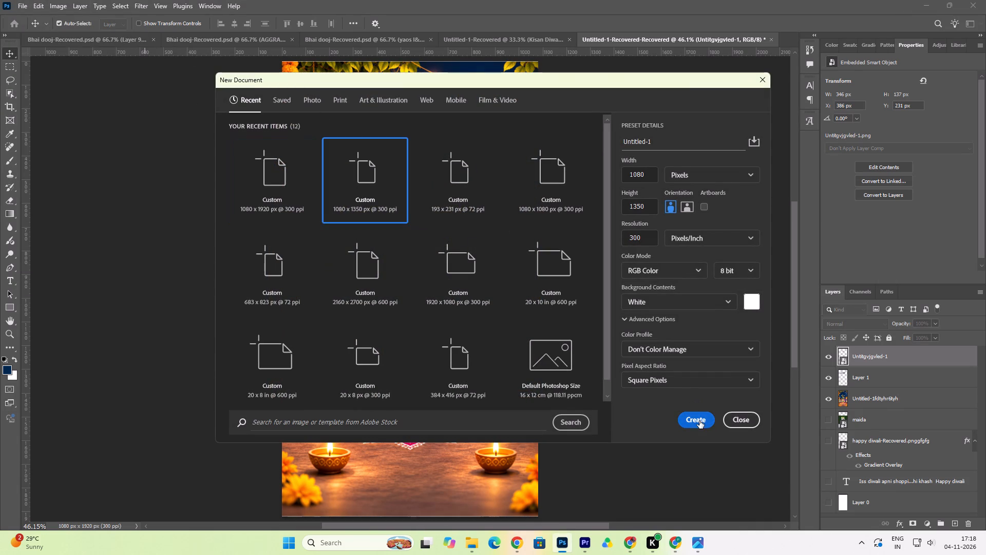
{"action": "left_click", "coordinate": [699, 421]}
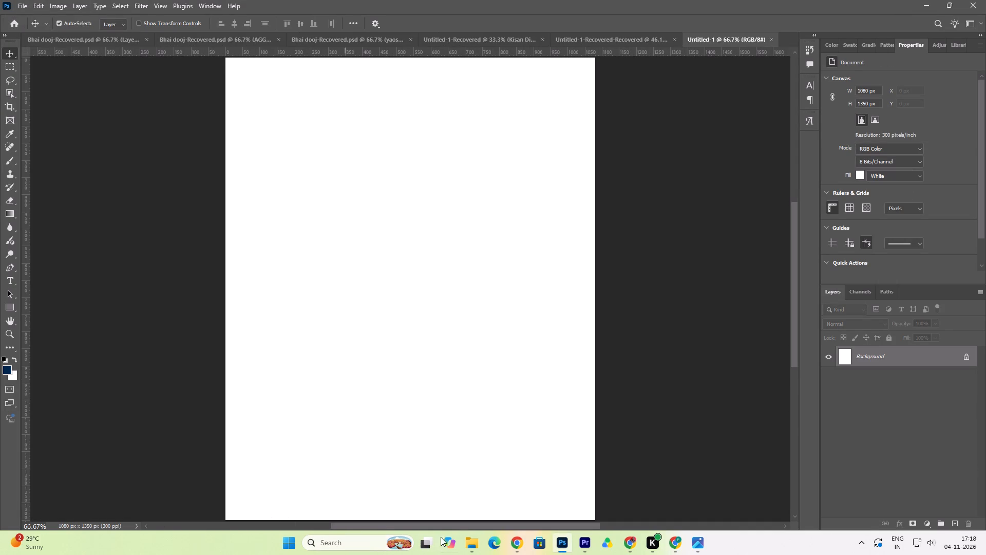
Place "Chhath Puja Greeting Poster (1)" from the Downloads folder into the new document so it fills the canvas.
{"action": "left_click", "coordinate": [468, 544]}
{"action": "left_click", "coordinate": [69, 166]}
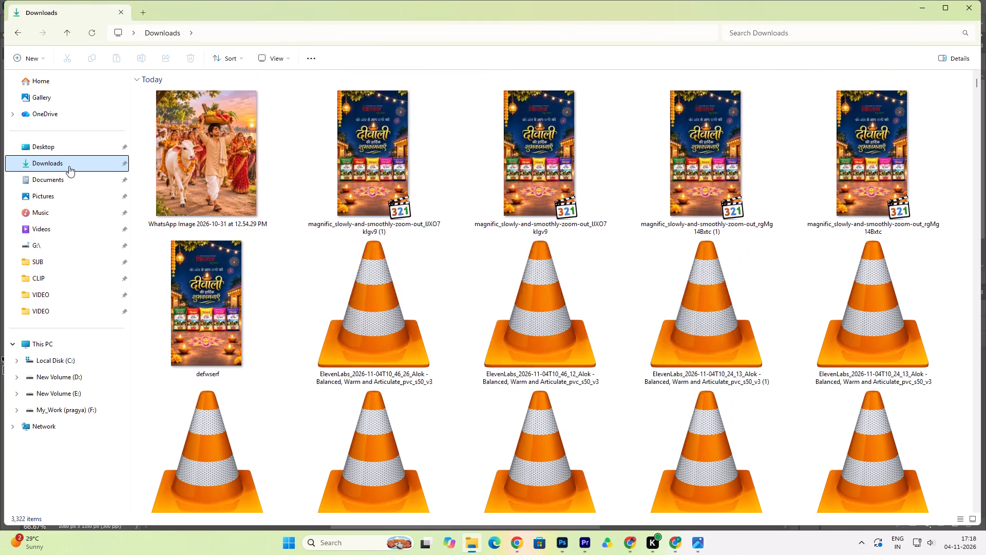
{"action": "left_click", "coordinate": [249, 168]}
{"action": "left_click_drag", "start_coordinate": [187, 126], "coordinate": [503, 441]}
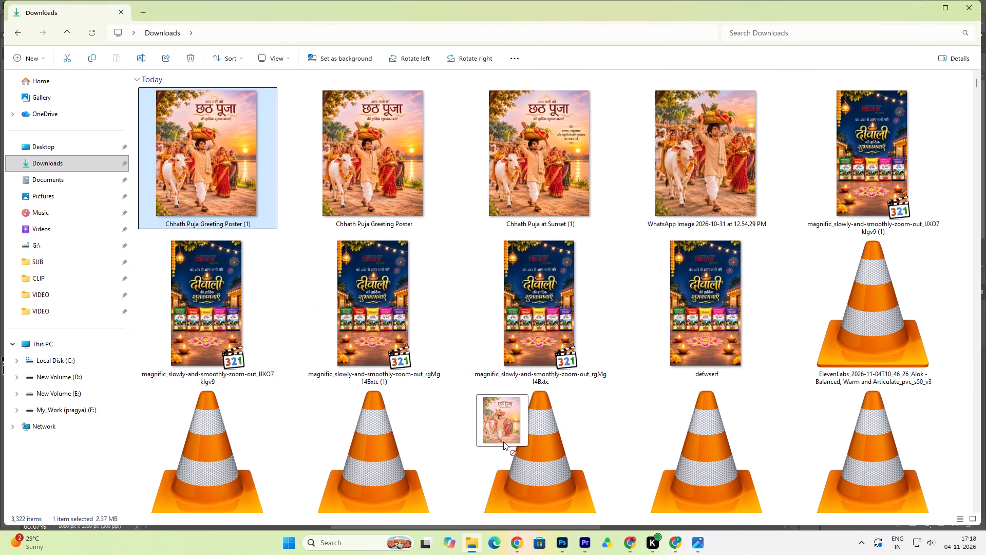
{"action": "left_click_drag", "start_coordinate": [503, 441], "coordinate": [495, 316]}
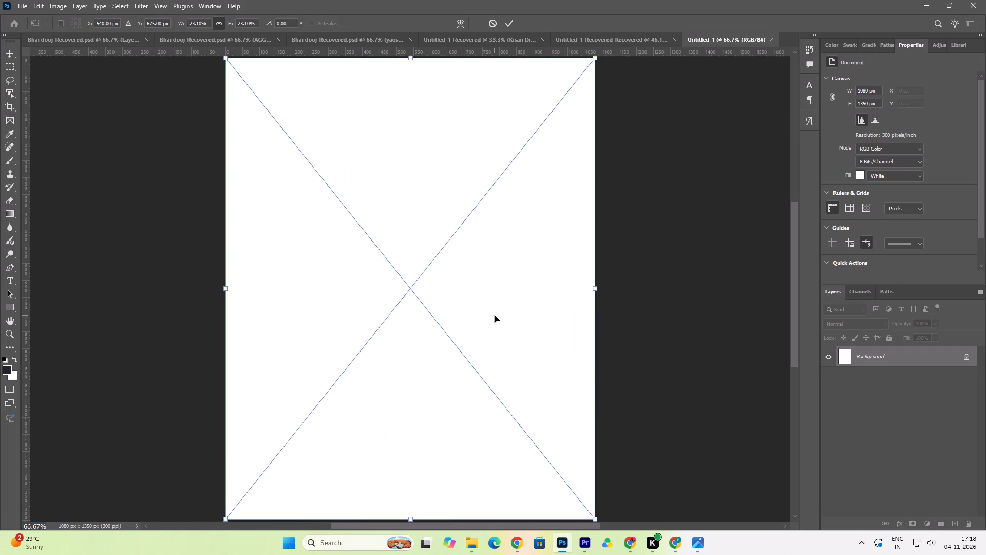
{"action": "left_click", "coordinate": [511, 26]}
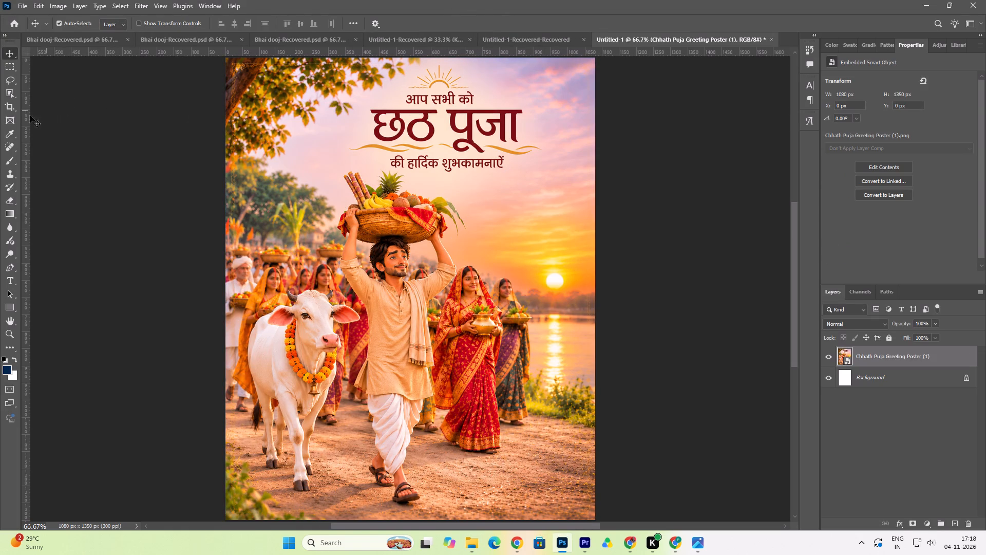
Rasterize the placed poster layer and remove the leaves beside the sun ornament above the heading with the Spot Healing Brush.
{"action": "left_click", "coordinate": [9, 147]}
{"action": "left_click", "coordinate": [385, 69]}
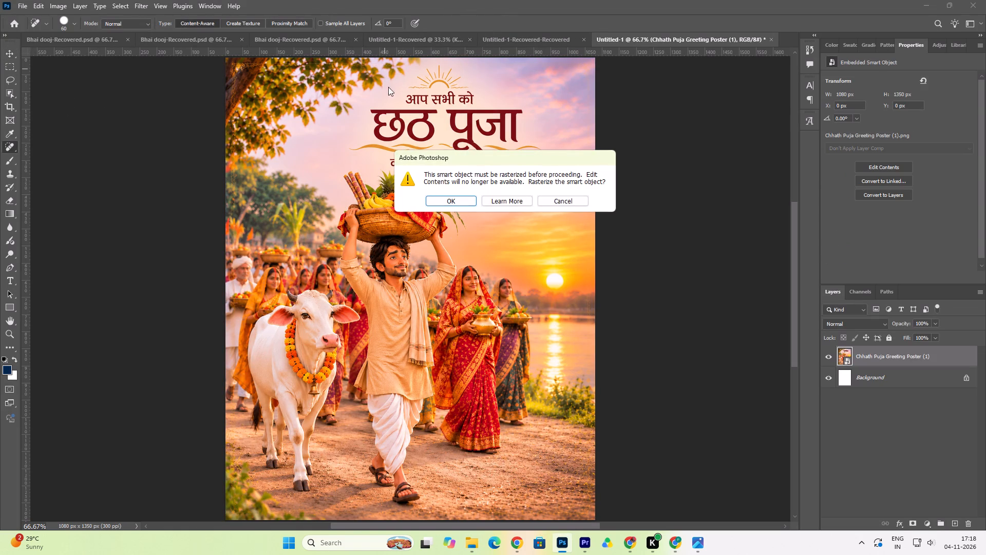
{"action": "left_click", "coordinate": [442, 201]}
{"action": "scroll", "coordinate": [420, 158], "scroll_direction": "up", "scroll_amount": 3}
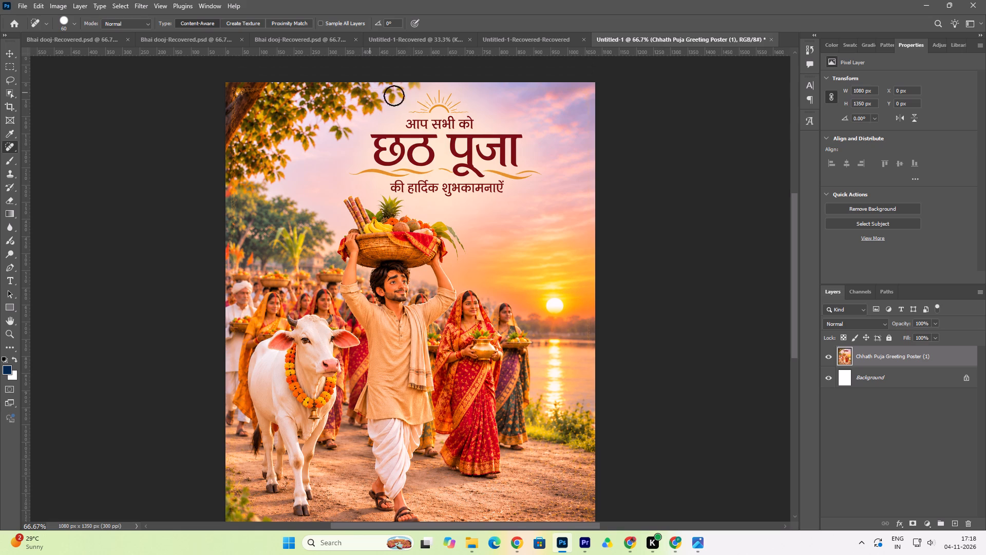
{"action": "left_click_drag", "start_coordinate": [396, 97], "coordinate": [413, 83]}
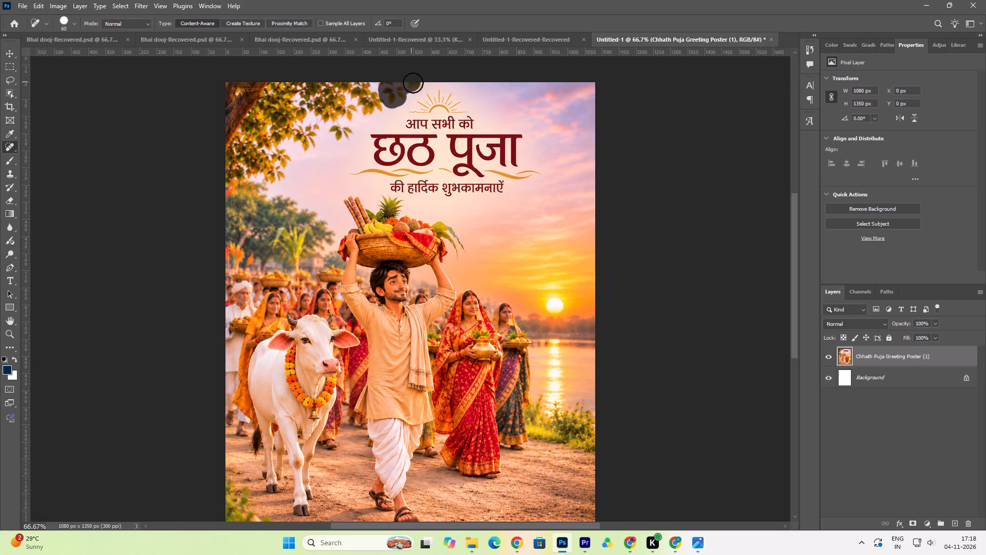
{"action": "left_click_drag", "start_coordinate": [413, 83], "coordinate": [369, 110]}
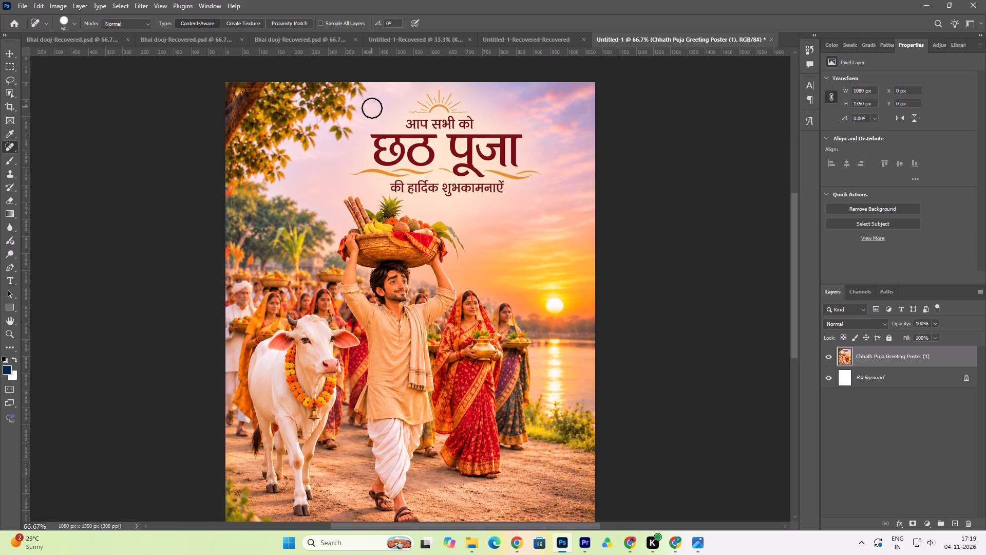
Heal away the outer leaf tips of the tree branch that reach into the sky beside the heading.
{"action": "left_click_drag", "start_coordinate": [350, 127], "coordinate": [336, 135]}
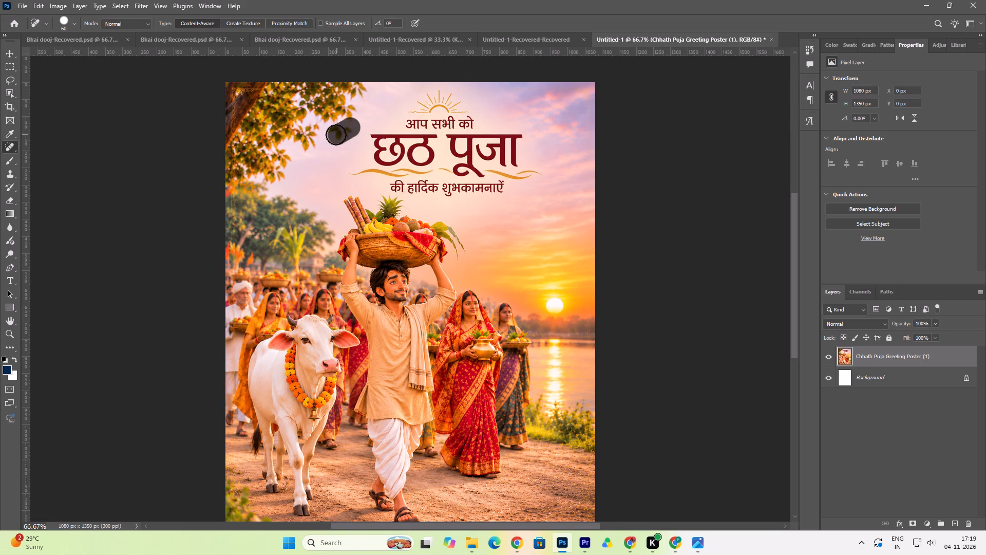
{"action": "left_click_drag", "start_coordinate": [336, 135], "coordinate": [337, 136]}
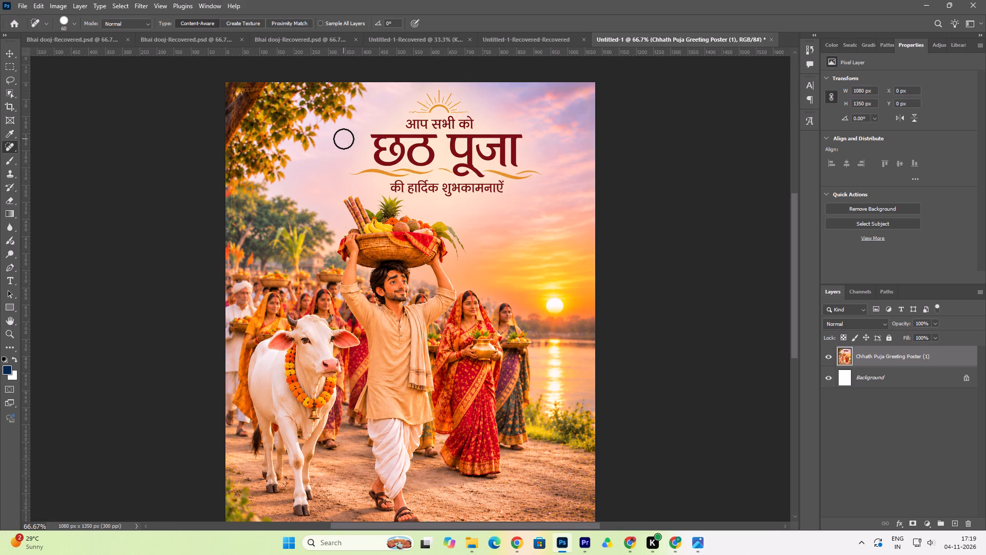
{"action": "left_click_drag", "start_coordinate": [334, 121], "coordinate": [347, 113]}
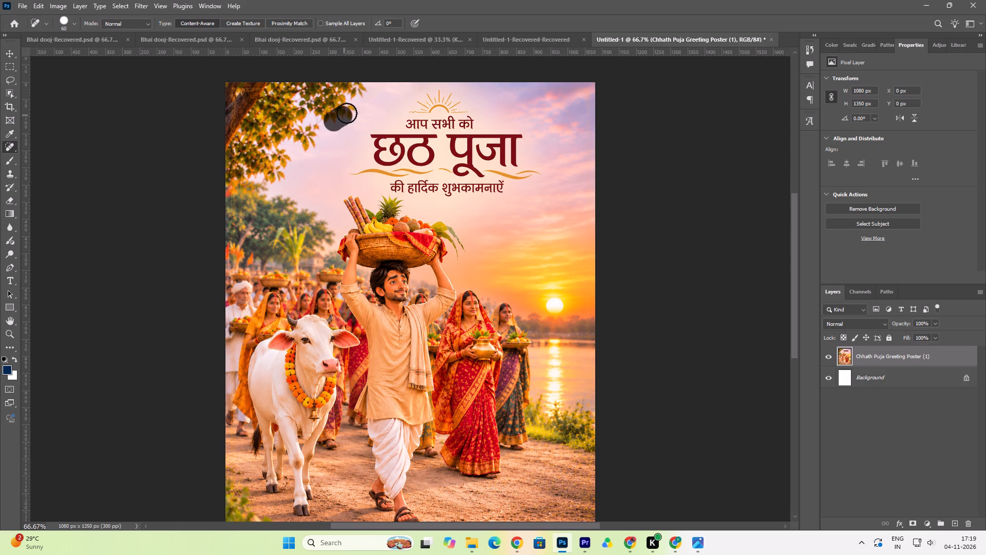
{"action": "left_click_drag", "start_coordinate": [347, 113], "coordinate": [365, 85]}
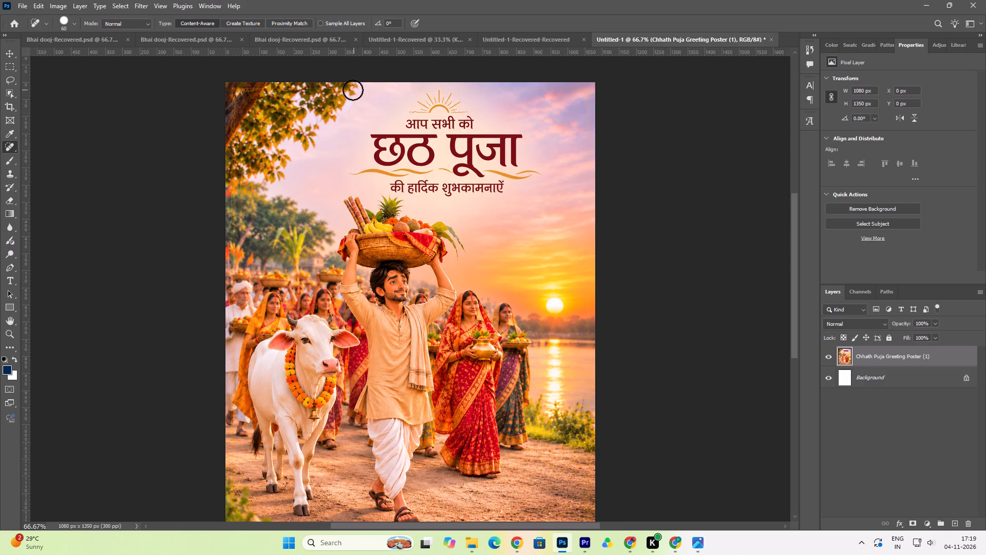
{"action": "left_click", "coordinate": [353, 90]}
{"action": "left_click_drag", "start_coordinate": [342, 111], "coordinate": [306, 144]}
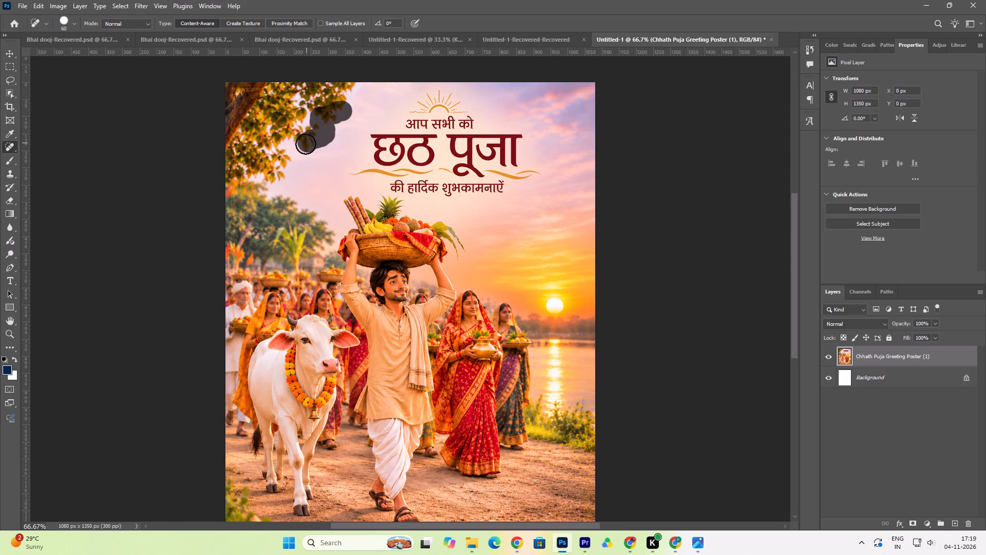
{"action": "left_click_drag", "start_coordinate": [306, 144], "coordinate": [304, 153]}
{"action": "left_click", "coordinate": [320, 130]}
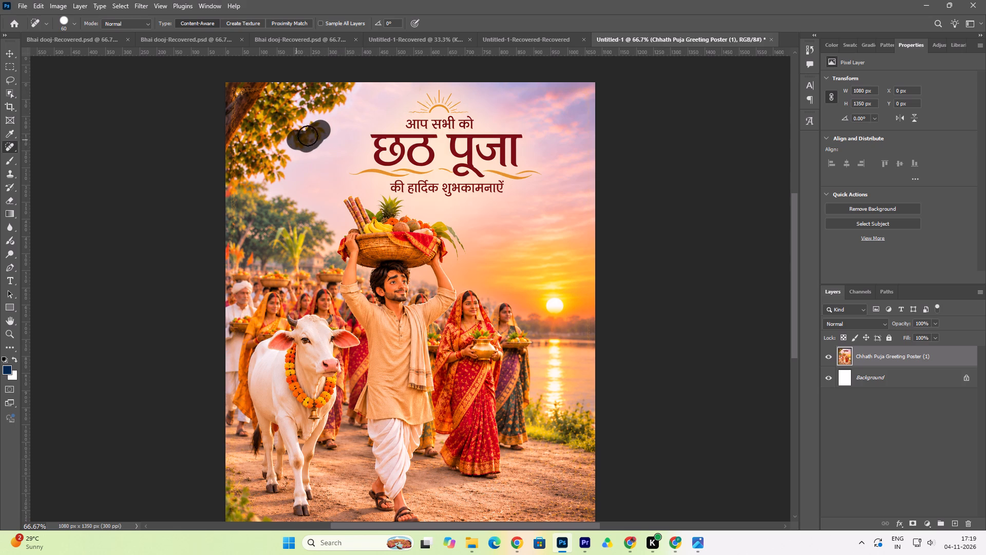
{"action": "left_click_drag", "start_coordinate": [341, 109], "coordinate": [340, 100]}
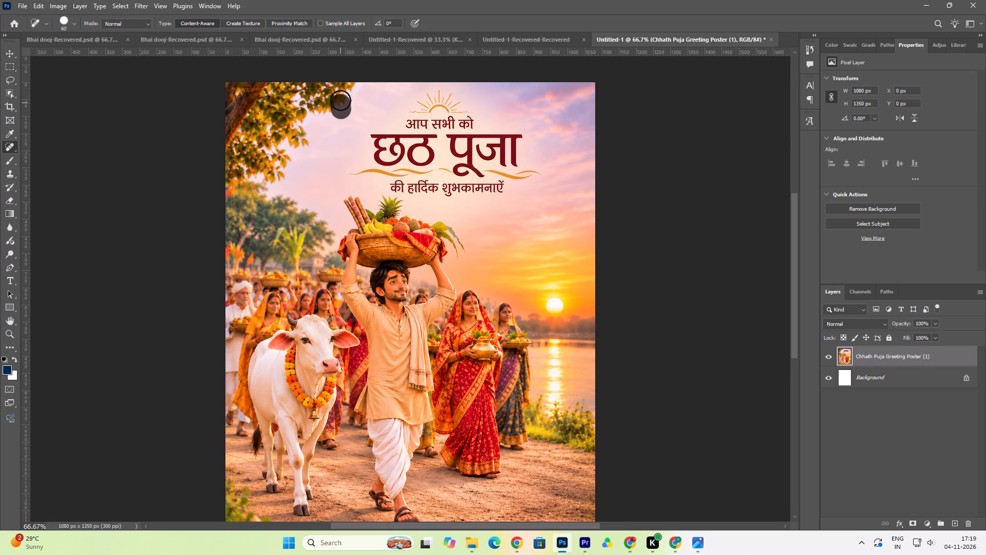
{"action": "left_click_drag", "start_coordinate": [340, 100], "coordinate": [356, 79]}
{"action": "left_click_drag", "start_coordinate": [321, 114], "coordinate": [330, 113]}
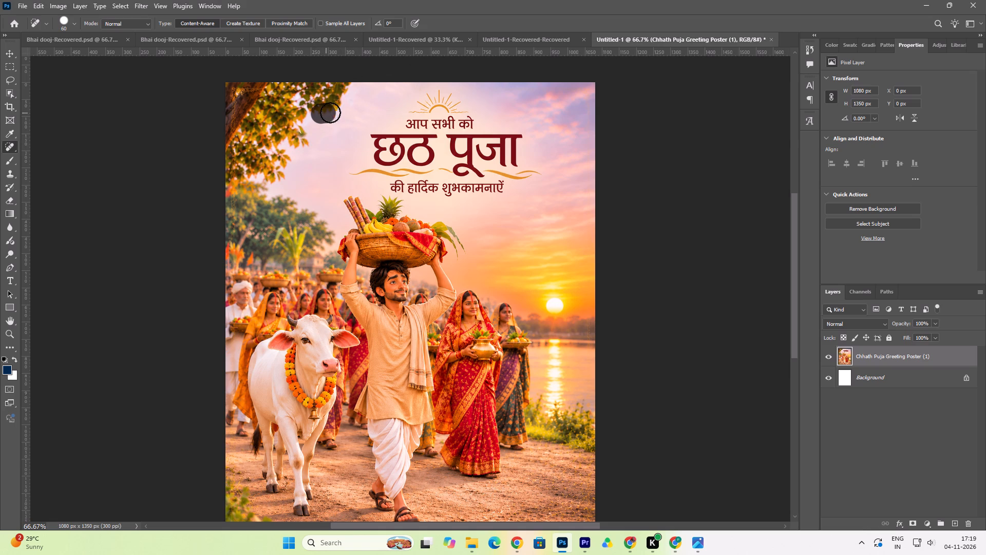
{"action": "left_click_drag", "start_coordinate": [330, 113], "coordinate": [349, 81]}
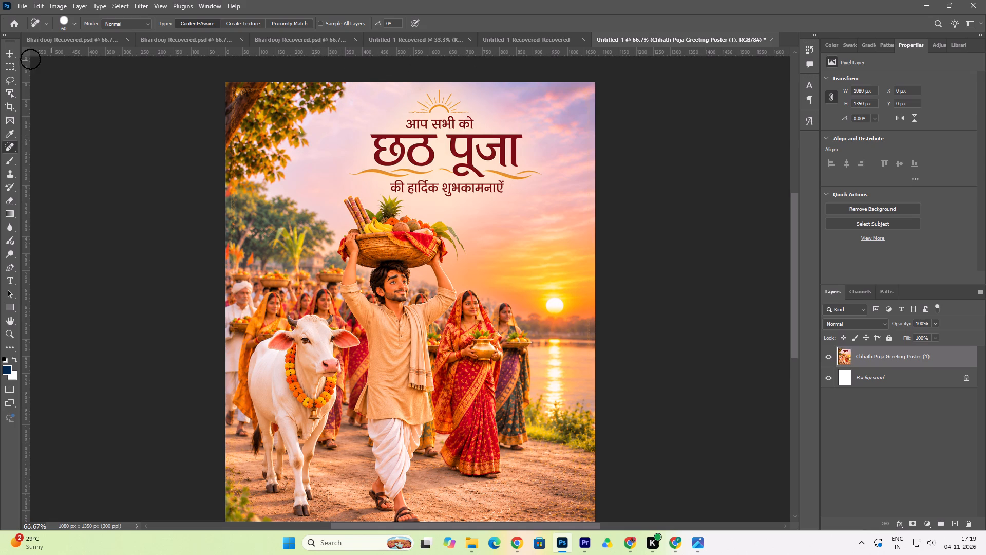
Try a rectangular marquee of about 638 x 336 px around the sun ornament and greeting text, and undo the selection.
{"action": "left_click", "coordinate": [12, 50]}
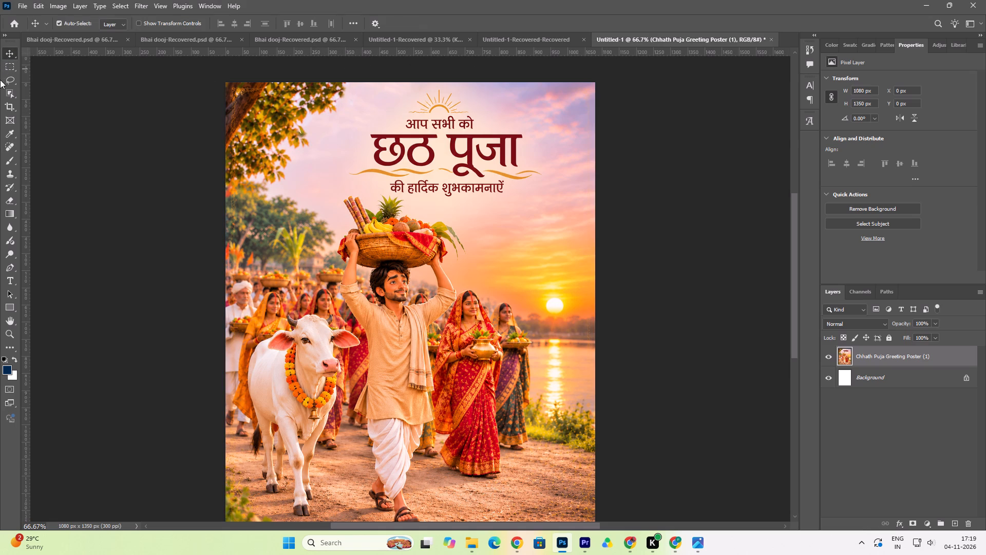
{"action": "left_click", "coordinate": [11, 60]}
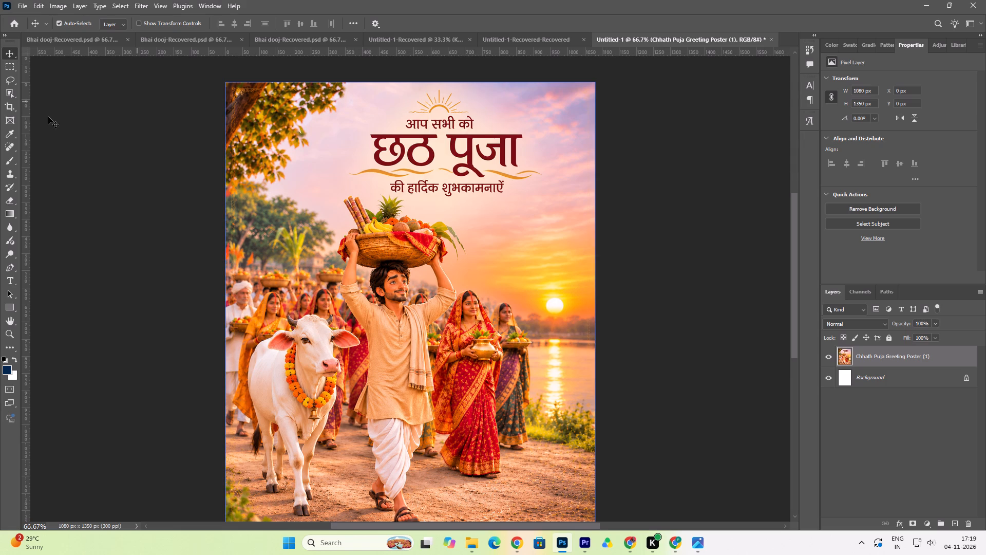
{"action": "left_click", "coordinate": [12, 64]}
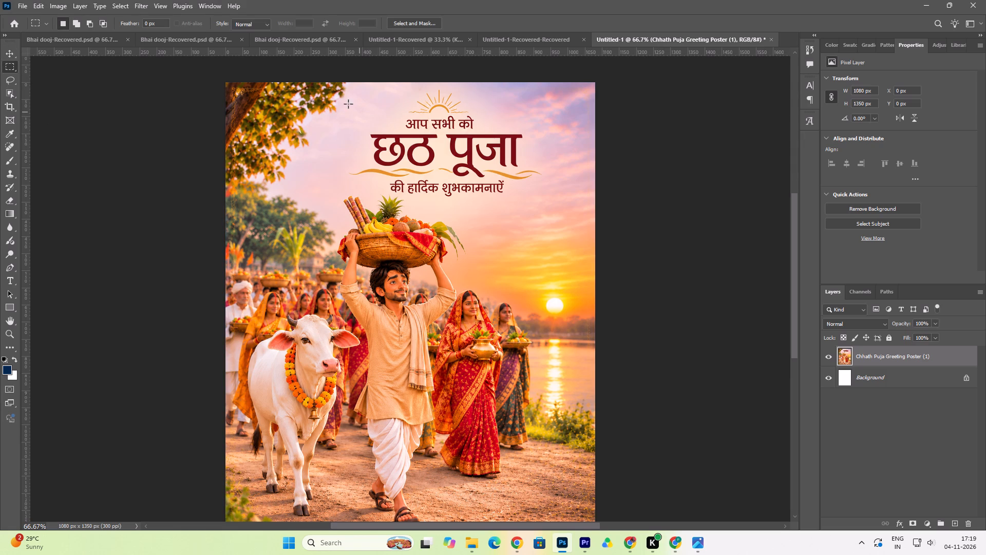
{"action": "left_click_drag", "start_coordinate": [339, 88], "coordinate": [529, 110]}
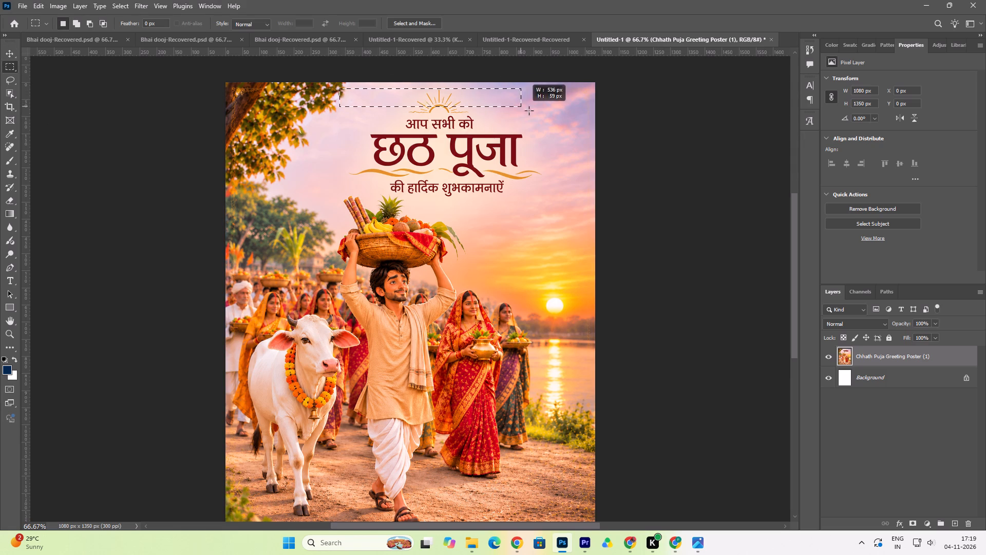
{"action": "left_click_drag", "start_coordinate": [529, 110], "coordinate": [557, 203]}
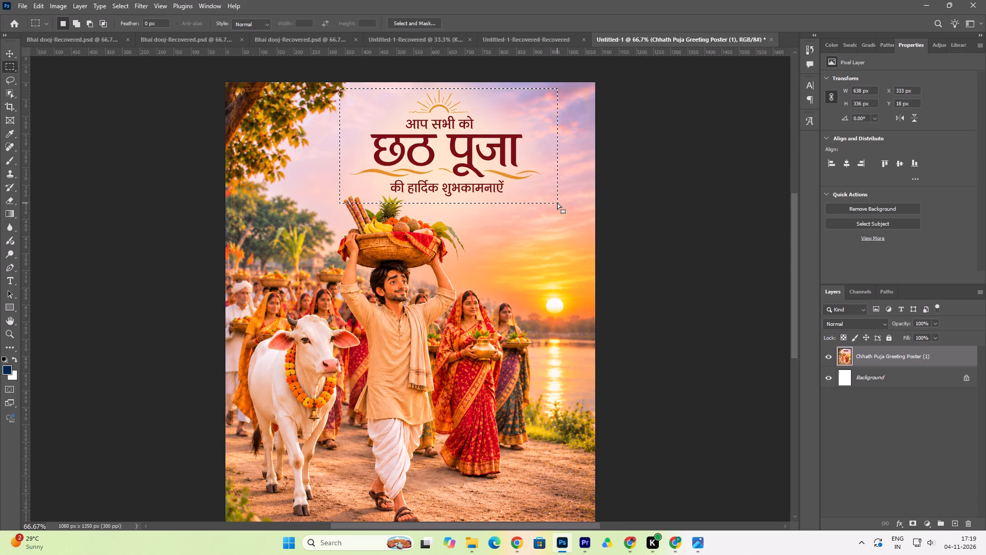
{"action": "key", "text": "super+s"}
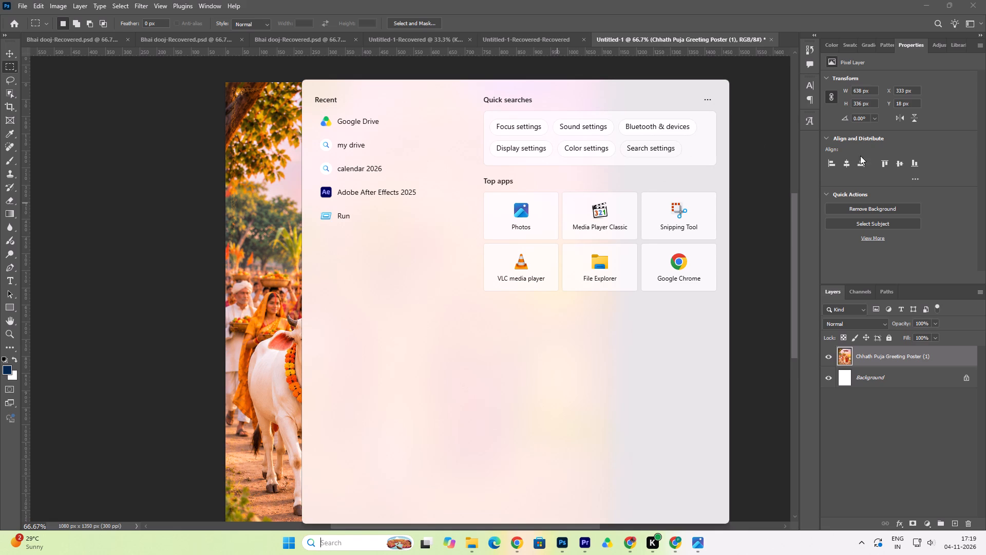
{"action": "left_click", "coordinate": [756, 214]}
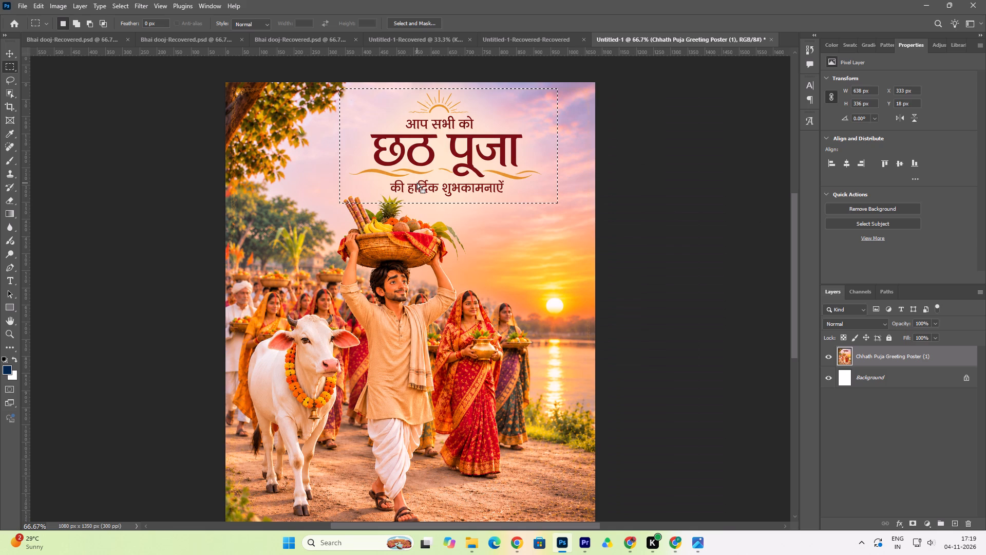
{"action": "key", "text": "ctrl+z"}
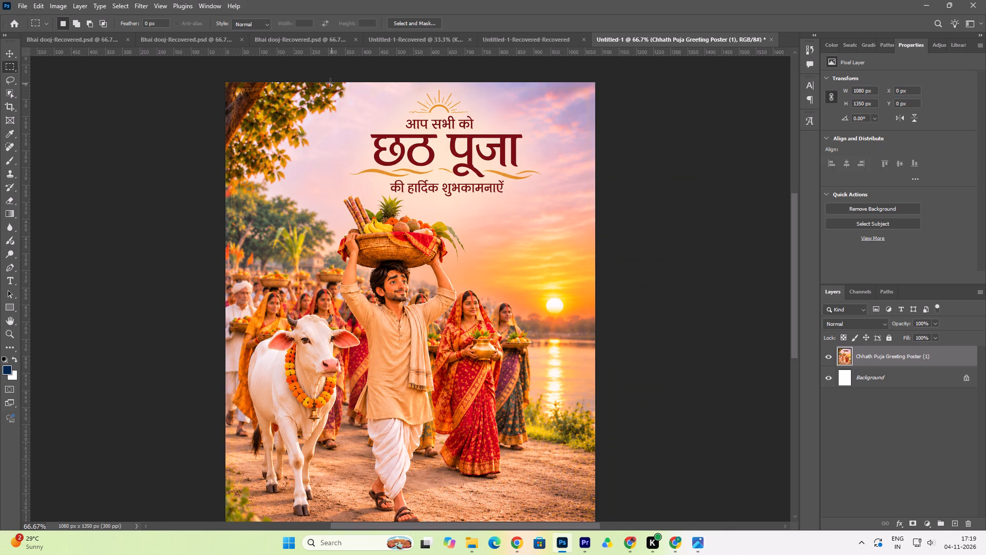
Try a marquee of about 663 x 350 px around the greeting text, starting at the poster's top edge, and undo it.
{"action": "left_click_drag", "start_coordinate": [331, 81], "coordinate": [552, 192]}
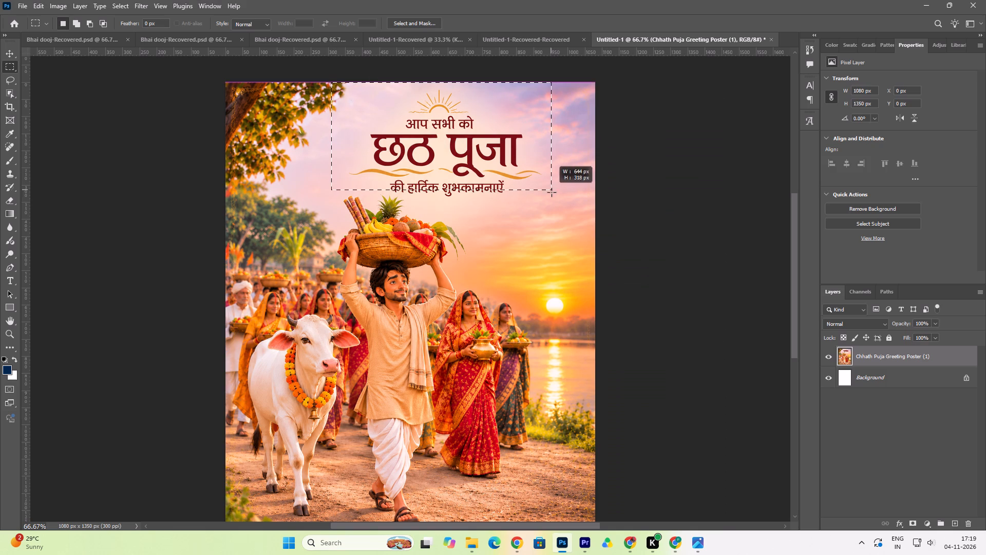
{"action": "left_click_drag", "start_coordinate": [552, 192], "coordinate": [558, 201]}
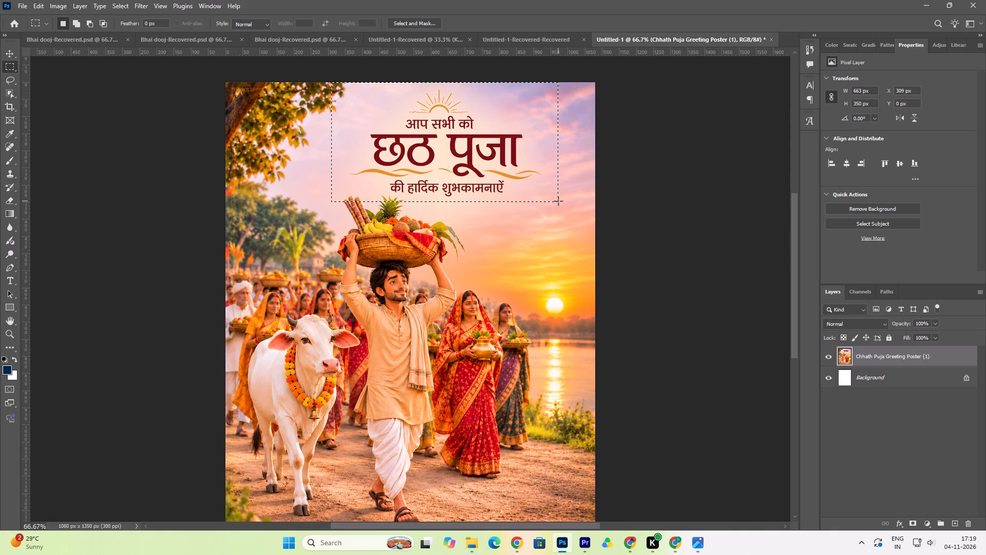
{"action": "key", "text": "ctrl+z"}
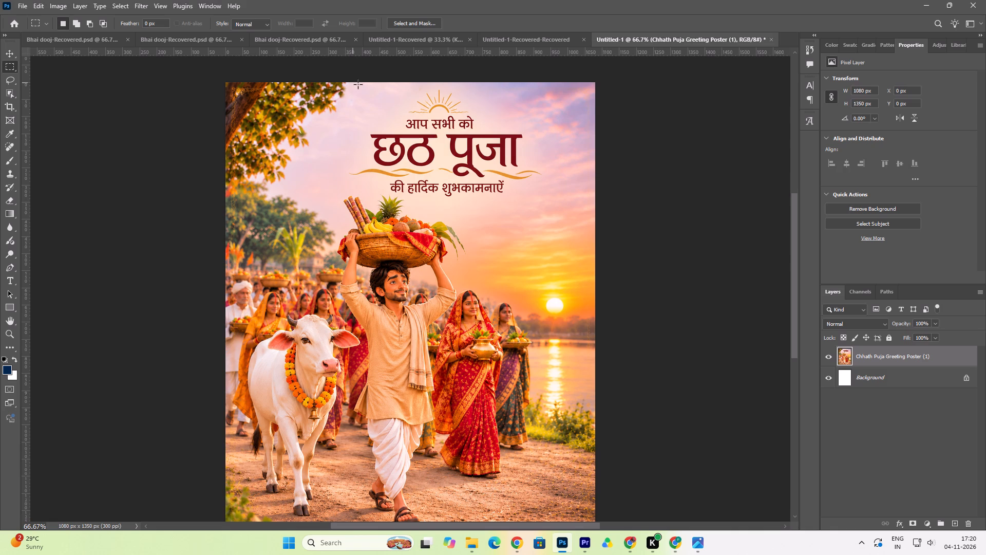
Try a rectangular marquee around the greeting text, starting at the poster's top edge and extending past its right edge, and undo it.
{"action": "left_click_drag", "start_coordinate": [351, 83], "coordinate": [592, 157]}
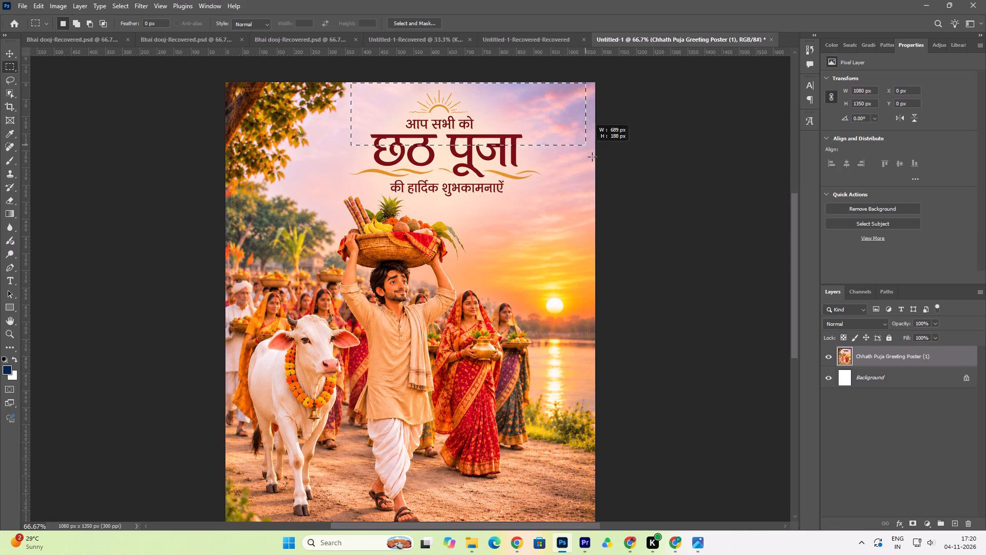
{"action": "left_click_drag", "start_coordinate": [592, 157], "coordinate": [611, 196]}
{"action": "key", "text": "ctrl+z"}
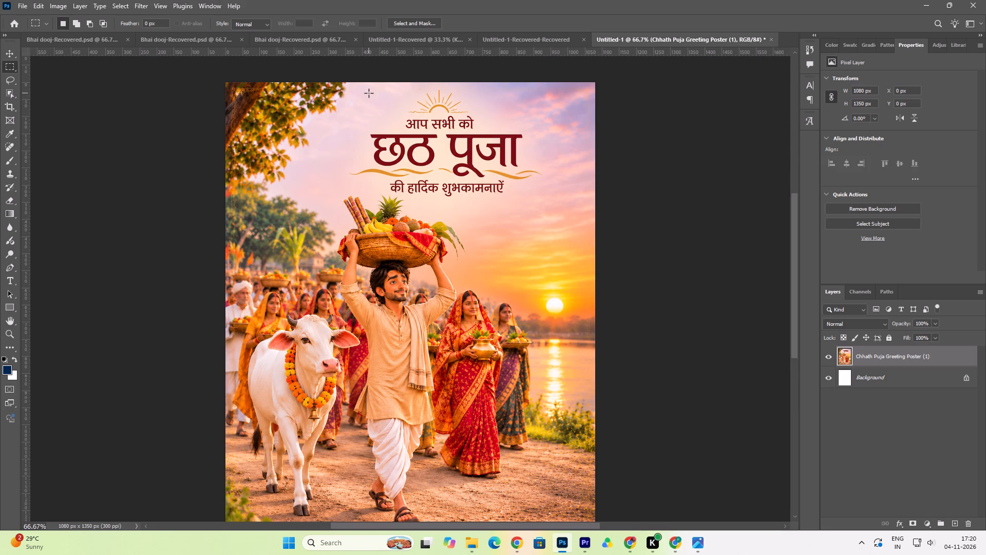
Select a 777 x 359 px area around the sun ornament and greeting text with the rectangular marquee and copy it to a new layer.
{"action": "left_click_drag", "start_coordinate": [329, 81], "coordinate": [405, 97]}
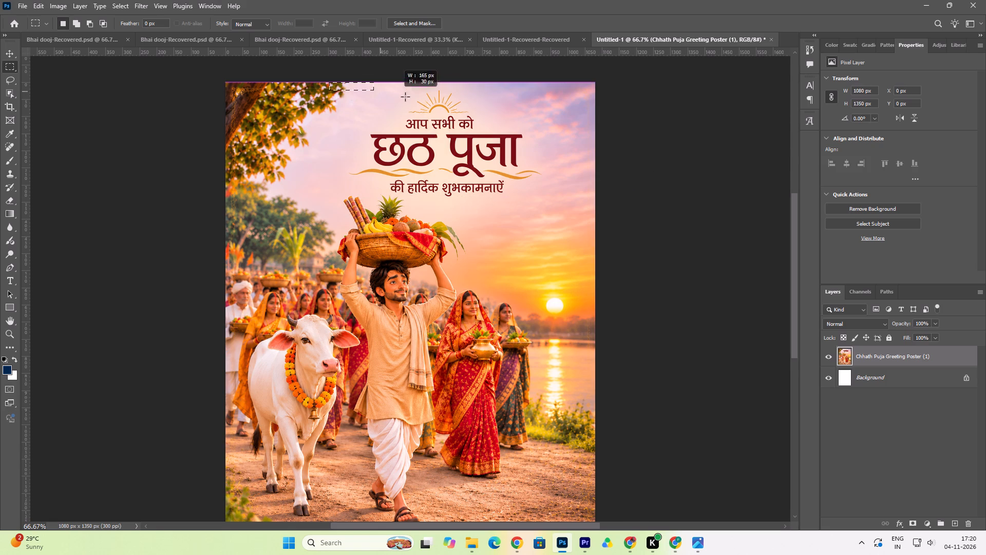
{"action": "left_click_drag", "start_coordinate": [405, 97], "coordinate": [617, 201]}
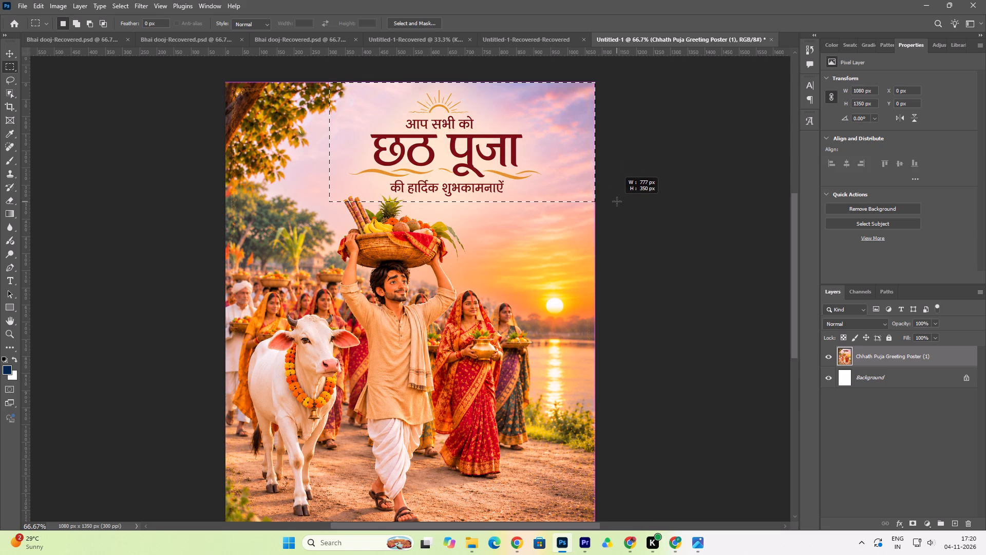
{"action": "left_click_drag", "start_coordinate": [617, 201], "coordinate": [616, 205]}
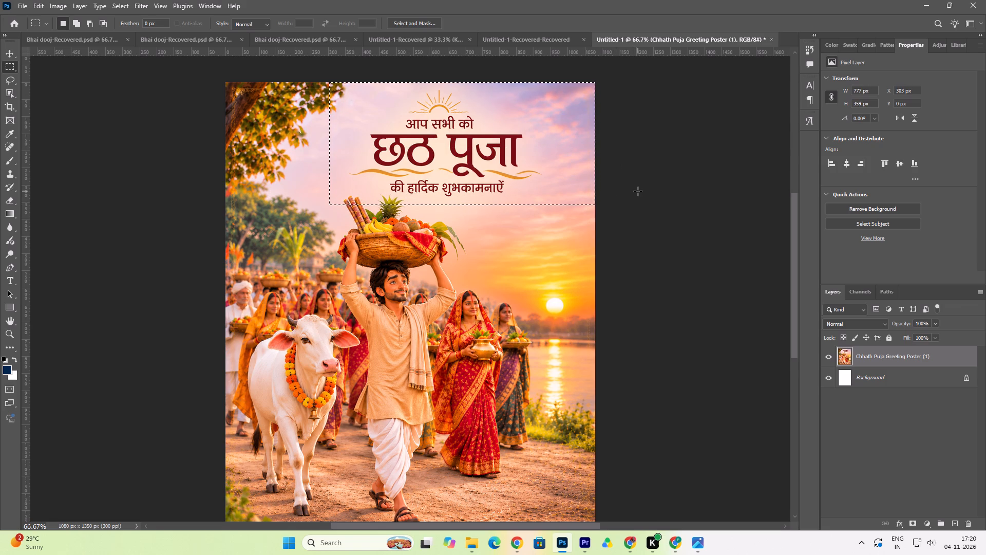
{"action": "key", "text": "ctrl+j"}
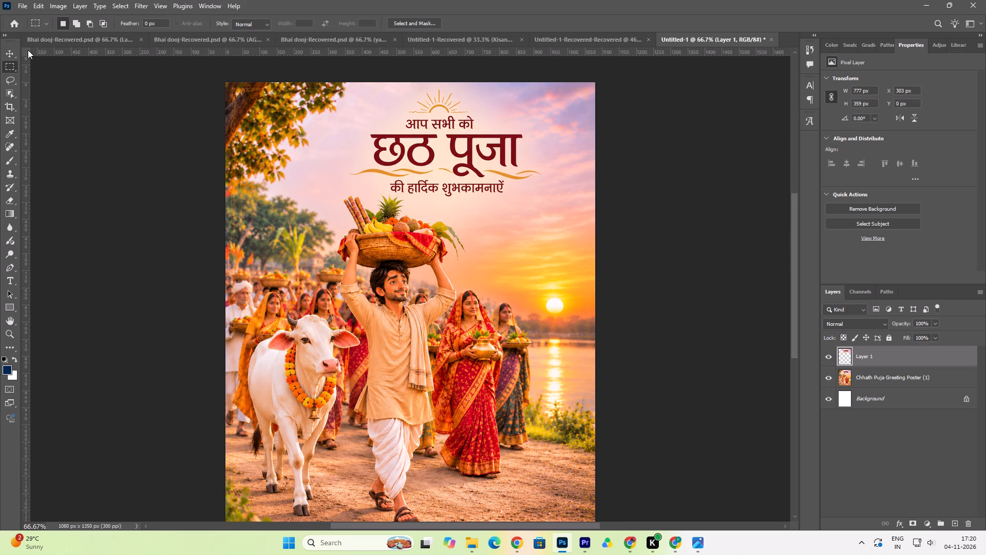
Shift the copied heading layer horizontally toward the tree until its X position is 191 px.
{"action": "left_click", "coordinate": [4, 53]}
{"action": "left_click", "coordinate": [437, 137]}
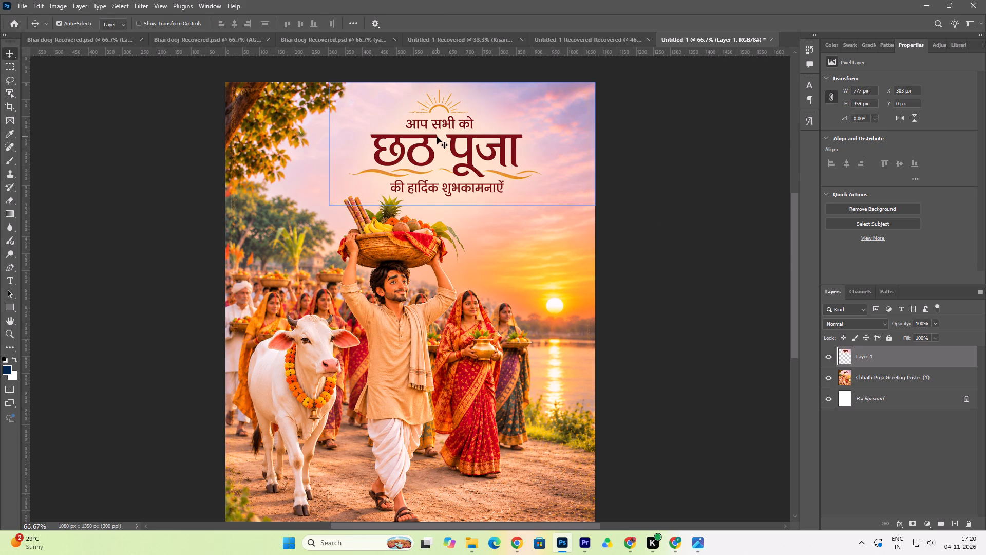
{"action": "key", "text": "Left"}
{"action": "key", "text": "Left"}
{"action": "key", "text": "Left"}
{"action": "key", "text": "Left"}
{"action": "key", "text": "Left"}
{"action": "key", "text": "Left"}
{"action": "key", "text": "Left"}
{"action": "key", "text": "Left"}
{"action": "key", "text": "Left"}
{"action": "key", "text": "Left"}
{"action": "key", "text": "Left"}
{"action": "key", "text": "Left"}
{"action": "key", "text": "Left"}
{"action": "key", "text": "Left"}
{"action": "key", "text": "Left"}
{"action": "key", "text": "Left"}
{"action": "key", "text": "Left"}
{"action": "key", "text": "Left"}
{"action": "key", "text": "Left"}
{"action": "key", "text": "Left"}
{"action": "key", "text": "Left"}
{"action": "key", "text": "Left"}
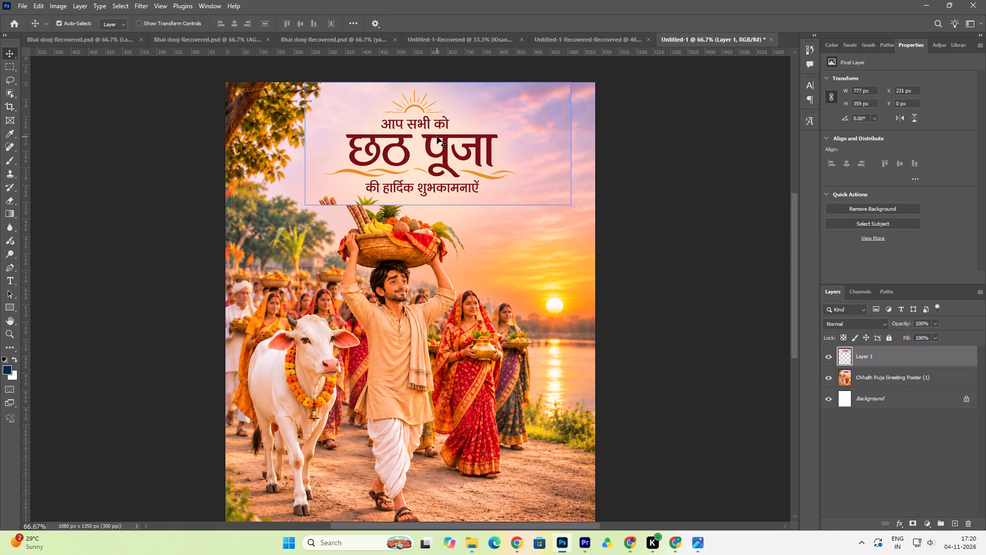
{"action": "key", "text": "Left"}
{"action": "key", "text": "Left"}
{"action": "key", "text": "Left"}
{"action": "key", "text": "Left"}
{"action": "key", "text": "Left"}
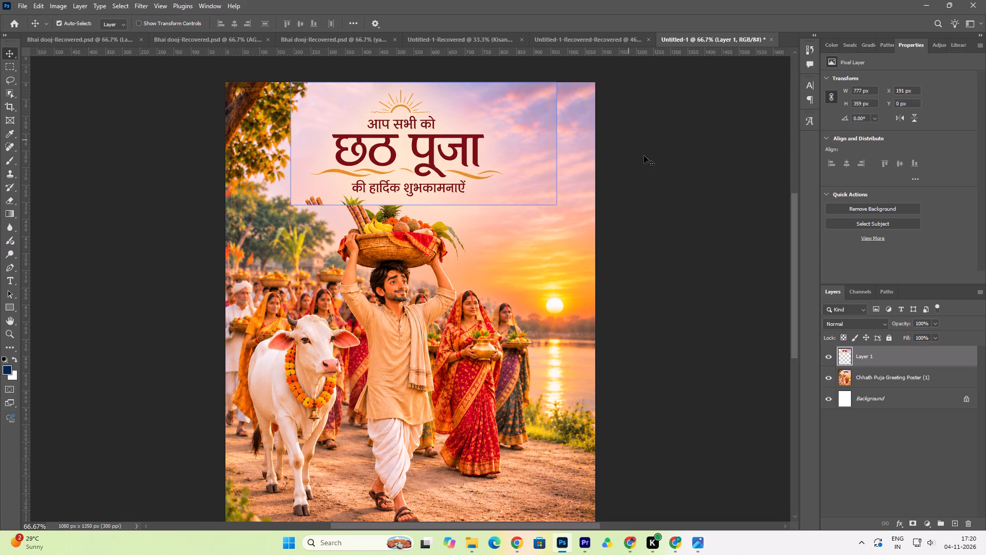
{"action": "left_click", "coordinate": [654, 164]}
{"action": "left_click", "coordinate": [337, 158]}
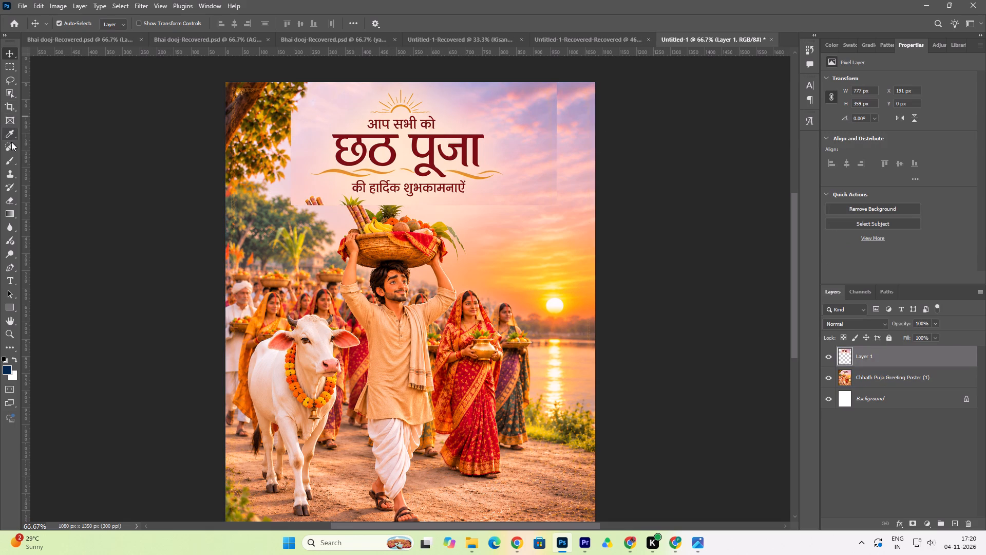
Erase the heading copy's left edge over the upper tree leaves with the Eraser, enlarging the brush to 100 px.
{"action": "left_click", "coordinate": [11, 200]}
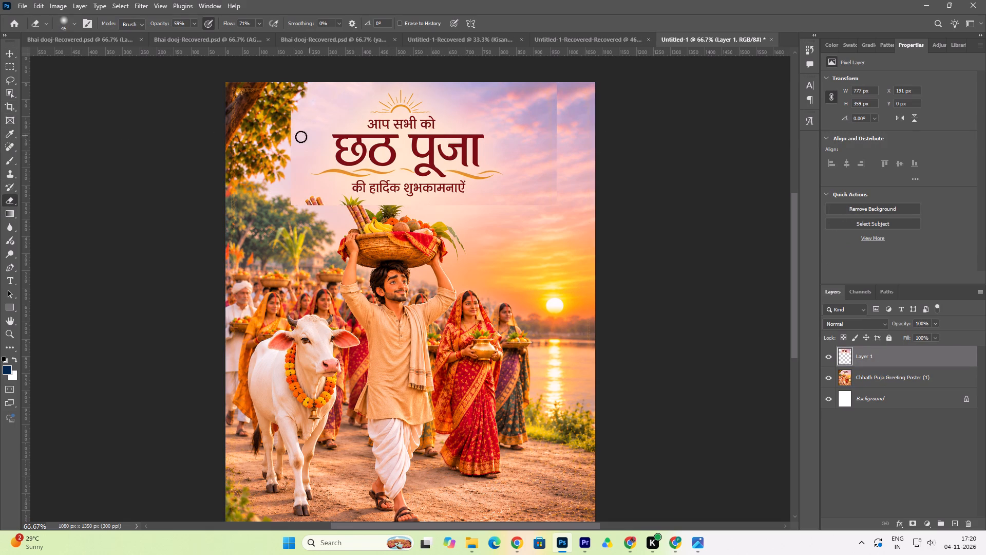
{"action": "left_click", "coordinate": [288, 140]}
{"action": "double_click", "coordinate": [292, 134]}
{"action": "left_click", "coordinate": [294, 125]}
{"action": "left_click", "coordinate": [294, 121]}
{"action": "left_click", "coordinate": [294, 113]}
{"action": "left_click", "coordinate": [294, 108]}
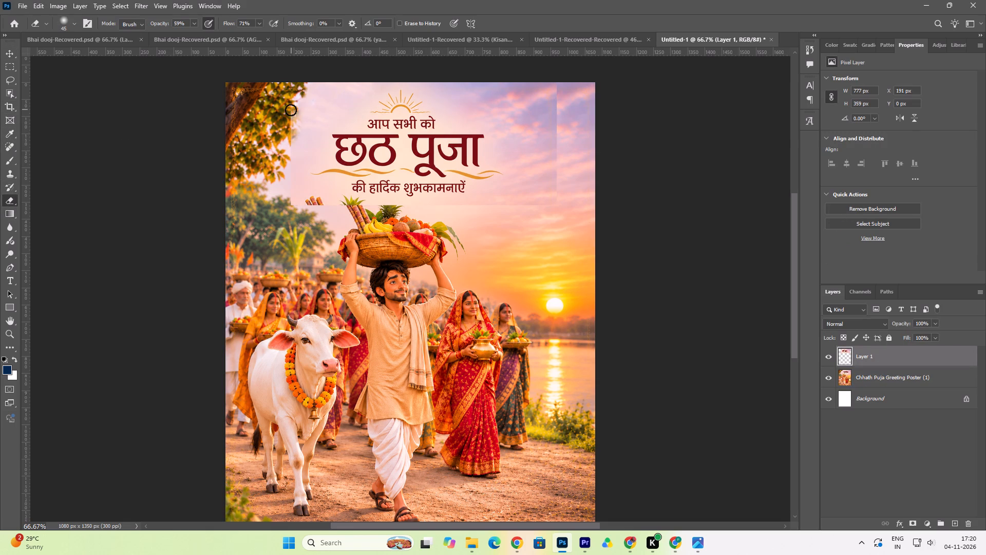
{"action": "type", "text": "]]"}
{"action": "key", "text": "bracketright"}
{"action": "key", "text": "bracketright"}
{"action": "key", "text": "bracketright"}
{"action": "key", "text": "bracketright"}
{"action": "double_click", "coordinate": [297, 104]}
{"action": "left_click", "coordinate": [302, 97]}
{"action": "left_click", "coordinate": [308, 93]}
{"action": "double_click", "coordinate": [312, 89]}
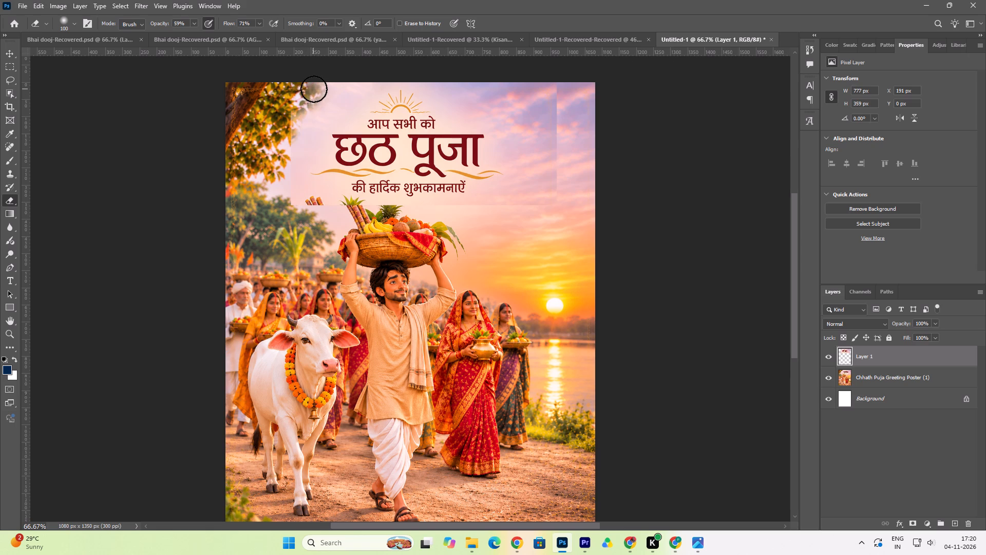
{"action": "left_click", "coordinate": [316, 87]}
Erase more of the heading copy's left edge to reveal the outer leaves along the middle of the tree branch.
{"action": "left_click", "coordinate": [301, 91]}
{"action": "left_click", "coordinate": [283, 118]}
{"action": "left_click", "coordinate": [283, 122]}
{"action": "double_click", "coordinate": [286, 129]}
{"action": "left_click", "coordinate": [288, 134]}
{"action": "left_click", "coordinate": [288, 140]}
{"action": "left_click_drag", "start_coordinate": [291, 140], "coordinate": [297, 138]}
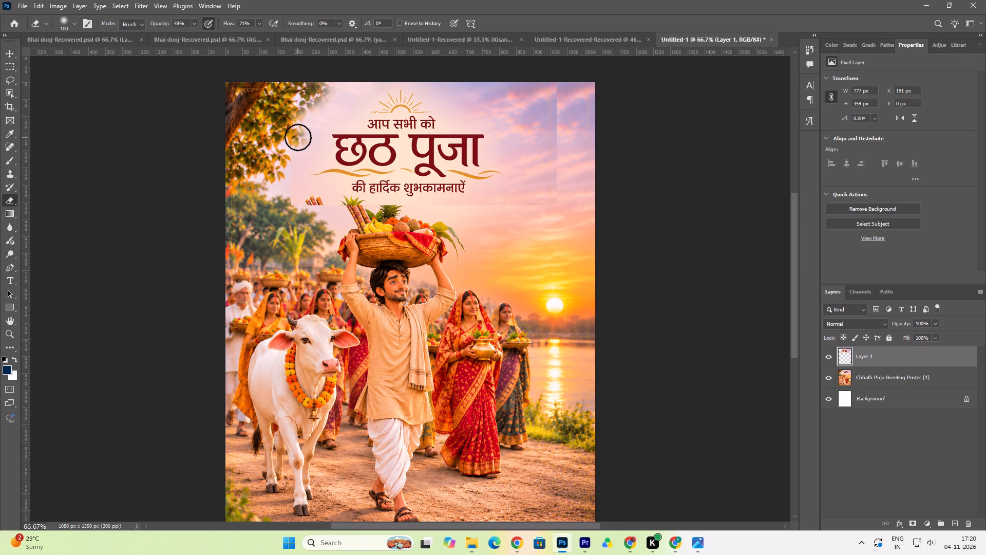
{"action": "left_click", "coordinate": [297, 137]}
{"action": "double_click", "coordinate": [300, 137]}
{"action": "left_click", "coordinate": [304, 137]}
{"action": "left_click", "coordinate": [311, 122]}
{"action": "double_click", "coordinate": [323, 103]}
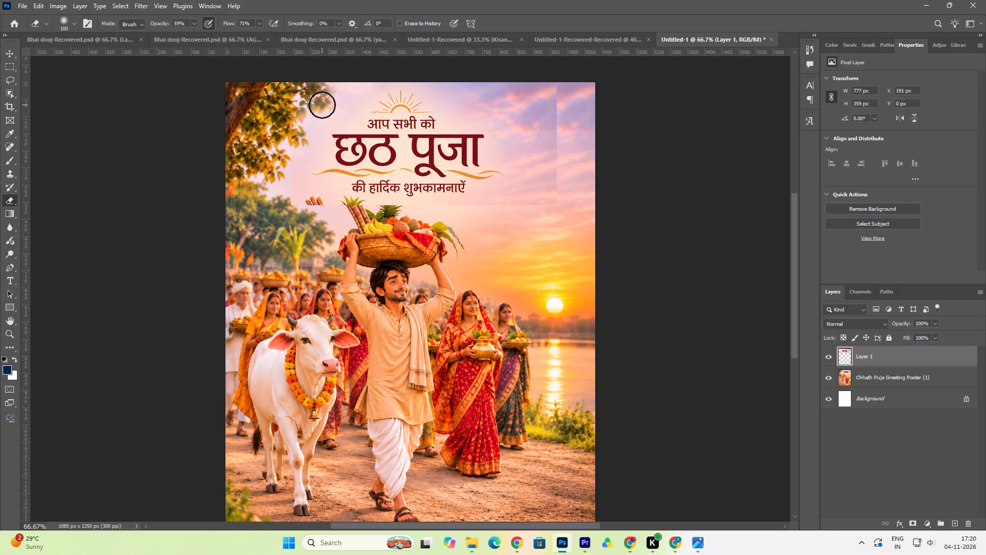
{"action": "left_click", "coordinate": [315, 109]}
{"action": "left_click", "coordinate": [300, 113]}
{"action": "triple_click", "coordinate": [298, 117]}
Erase the heading copy around the topmost leaf tips beside the sun ornament to blend it into the sky.
{"action": "left_click", "coordinate": [333, 108]}
{"action": "left_click", "coordinate": [334, 104]}
{"action": "left_click", "coordinate": [339, 94]}
{"action": "left_click_drag", "start_coordinate": [338, 90], "coordinate": [331, 91]}
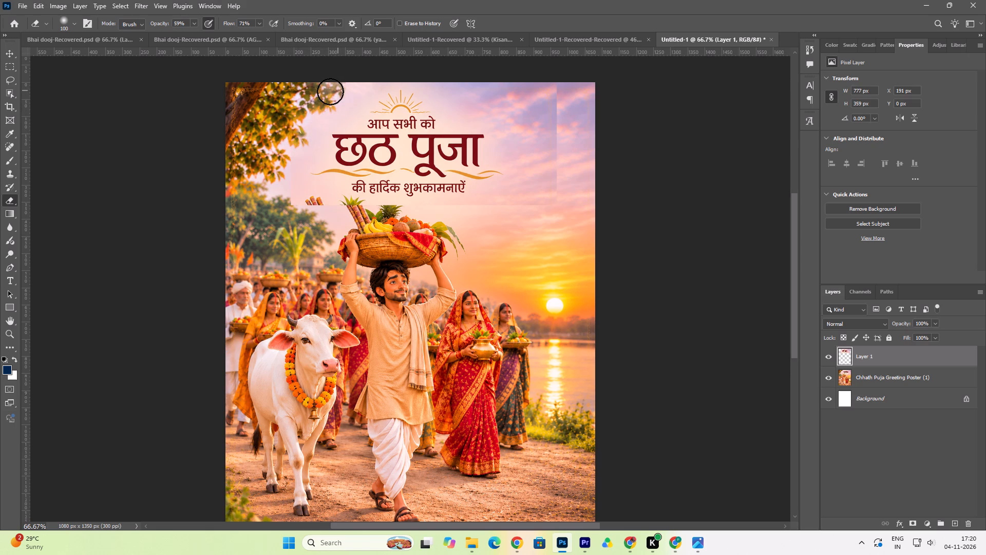
{"action": "left_click", "coordinate": [330, 91]}
{"action": "left_click_drag", "start_coordinate": [330, 91], "coordinate": [349, 94]}
{"action": "left_click", "coordinate": [355, 92]}
{"action": "double_click", "coordinate": [358, 89]}
{"action": "double_click", "coordinate": [329, 93]}
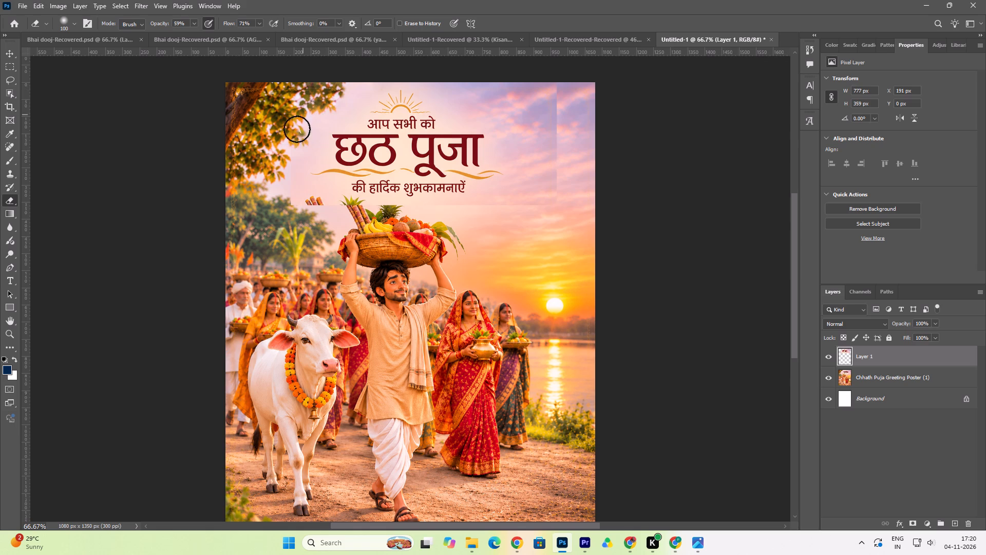
Erase the duplicated sugarcane tips and the lower-left corner of the heading copy above the distant trees.
{"action": "left_click", "coordinate": [314, 207]}
{"action": "left_click", "coordinate": [323, 199]}
{"action": "double_click", "coordinate": [317, 197]}
{"action": "triple_click", "coordinate": [308, 198]}
{"action": "double_click", "coordinate": [311, 200]}
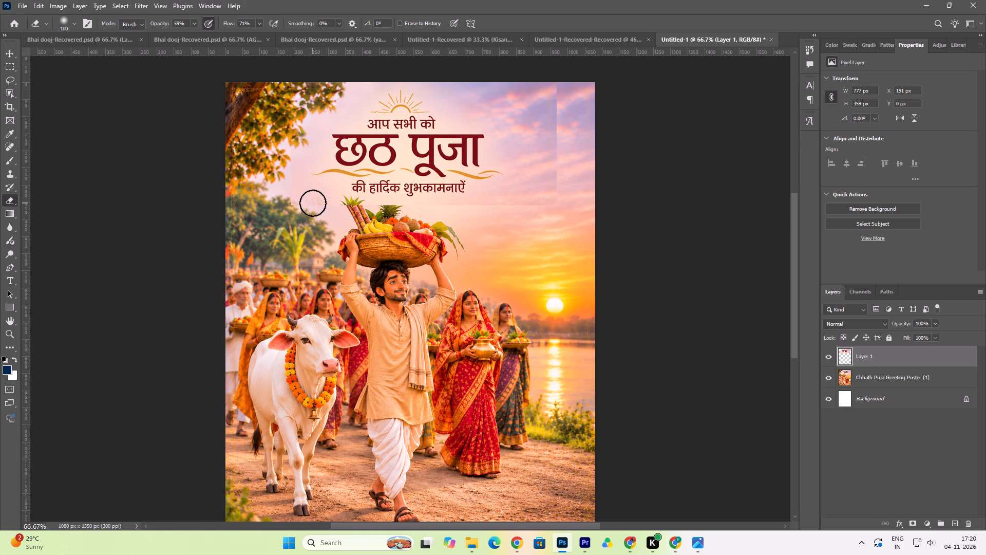
{"action": "double_click", "coordinate": [314, 204]}
{"action": "left_click_drag", "start_coordinate": [316, 207], "coordinate": [297, 207]}
{"action": "double_click", "coordinate": [294, 206]}
Erase the lower part of the heading copy's left edge up to the leaves beside the large heading word.
{"action": "left_click", "coordinate": [289, 193]}
{"action": "left_click", "coordinate": [288, 184]}
{"action": "left_click", "coordinate": [288, 180]}
{"action": "left_click", "coordinate": [287, 170]}
{"action": "left_click", "coordinate": [287, 165]}
{"action": "left_click", "coordinate": [288, 155]}
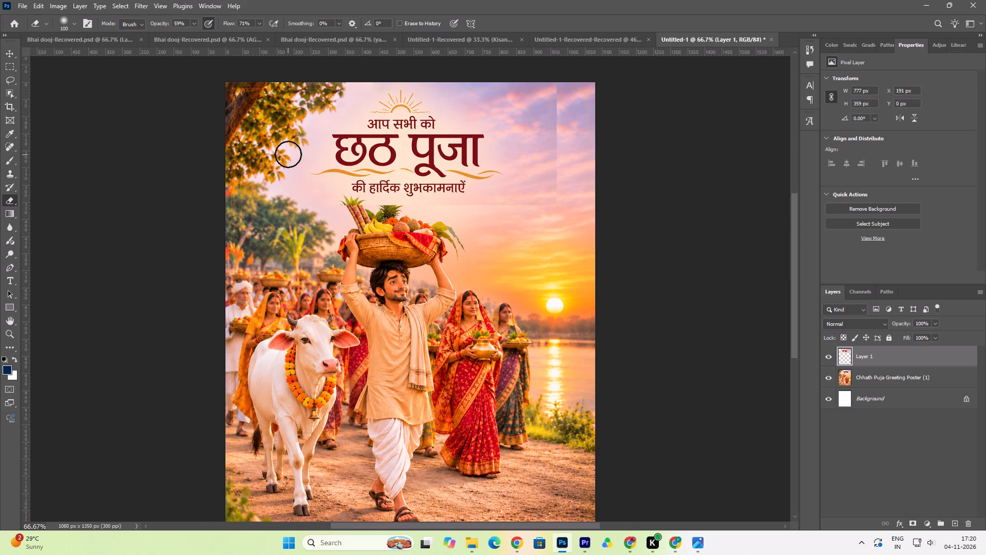
{"action": "double_click", "coordinate": [289, 151]}
{"action": "double_click", "coordinate": [290, 146]}
{"action": "double_click", "coordinate": [301, 139]}
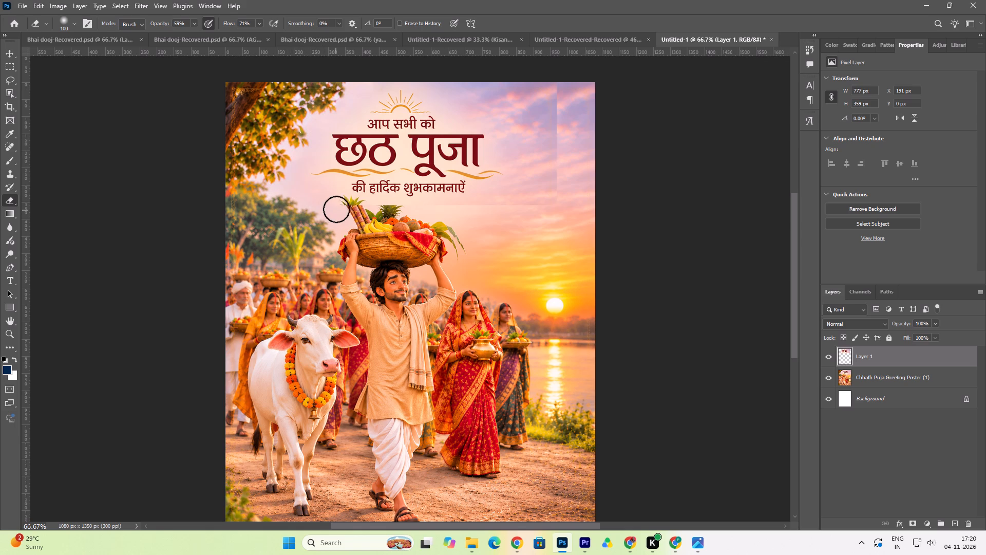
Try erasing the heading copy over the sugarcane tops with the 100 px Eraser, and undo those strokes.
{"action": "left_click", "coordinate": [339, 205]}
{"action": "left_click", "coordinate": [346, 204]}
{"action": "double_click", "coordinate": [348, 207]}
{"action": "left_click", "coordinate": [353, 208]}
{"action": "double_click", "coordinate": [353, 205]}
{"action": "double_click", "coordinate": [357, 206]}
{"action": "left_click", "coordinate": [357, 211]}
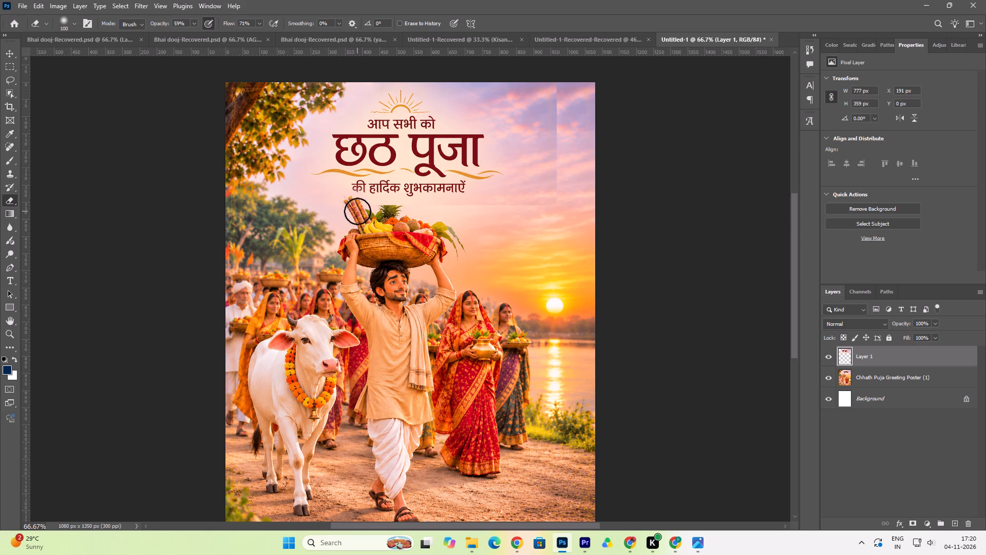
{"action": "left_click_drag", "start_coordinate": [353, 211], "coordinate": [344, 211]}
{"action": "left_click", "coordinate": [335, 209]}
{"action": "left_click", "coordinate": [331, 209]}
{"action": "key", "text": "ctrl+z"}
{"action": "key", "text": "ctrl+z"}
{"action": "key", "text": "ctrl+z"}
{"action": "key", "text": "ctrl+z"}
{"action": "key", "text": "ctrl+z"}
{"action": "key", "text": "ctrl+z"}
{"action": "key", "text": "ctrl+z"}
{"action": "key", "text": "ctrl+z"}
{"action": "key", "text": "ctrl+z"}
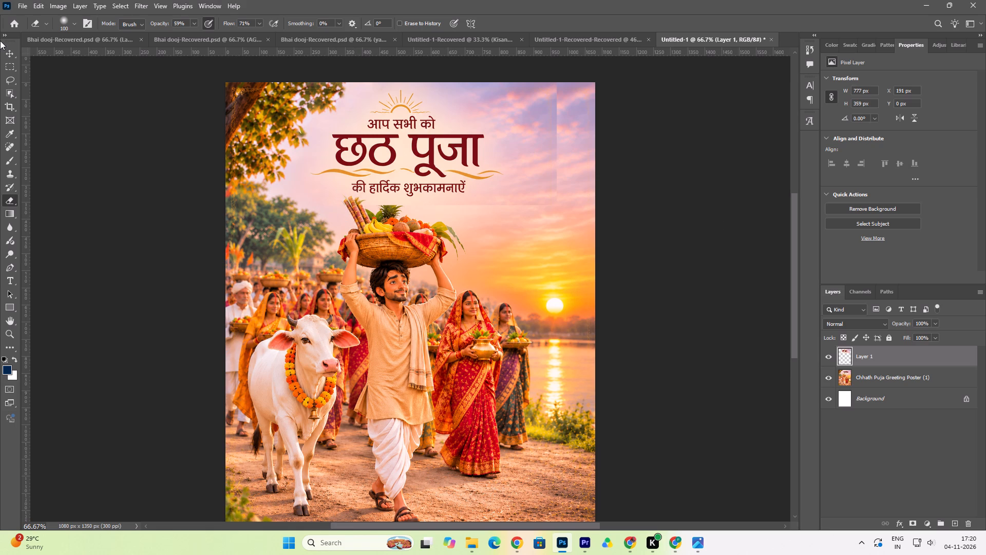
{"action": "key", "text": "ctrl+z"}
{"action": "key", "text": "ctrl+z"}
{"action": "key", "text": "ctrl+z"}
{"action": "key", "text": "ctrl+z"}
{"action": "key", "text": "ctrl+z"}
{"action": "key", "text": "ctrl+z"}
Reduce the Eraser to 45 px and erase the heading copy's bottom edge in the sky beside the sugarcane.
{"action": "scroll", "coordinate": [426, 261], "scroll_direction": "up", "scroll_amount": 4}
{"action": "scroll", "coordinate": [426, 261], "scroll_direction": "up", "scroll_amount": 3, "text": "alt"}
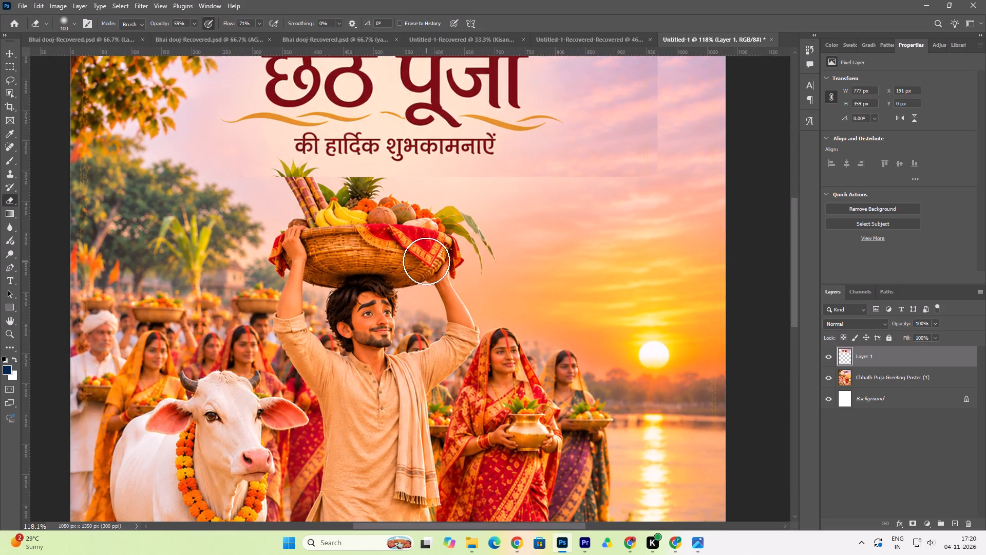
{"action": "scroll", "coordinate": [426, 261], "scroll_direction": "up", "scroll_amount": 9}
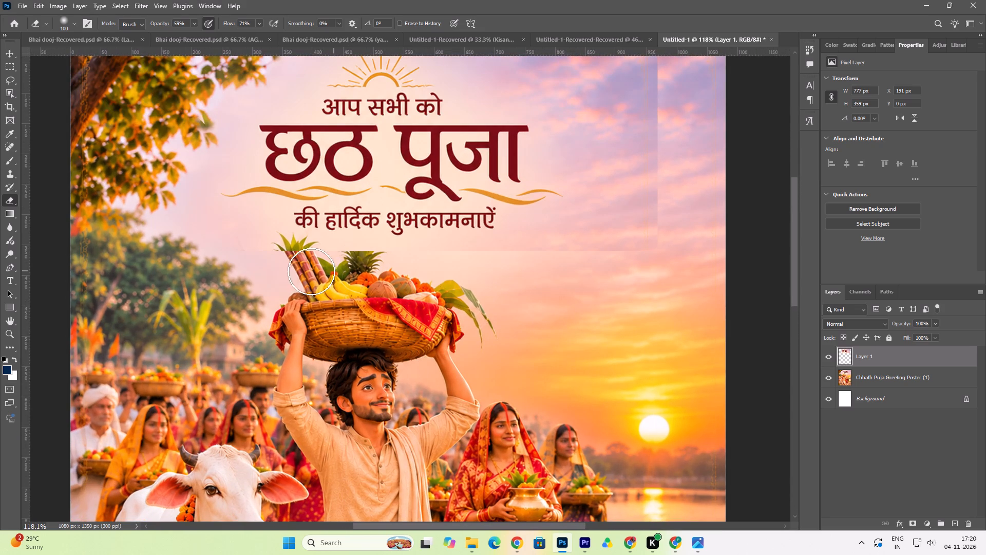
{"action": "key", "text": "bracketleft"}
{"action": "key", "text": "bracketleft"}
{"action": "key", "text": "bracketleft"}
{"action": "key", "text": "bracketleft"}
{"action": "type", "text": "[["}
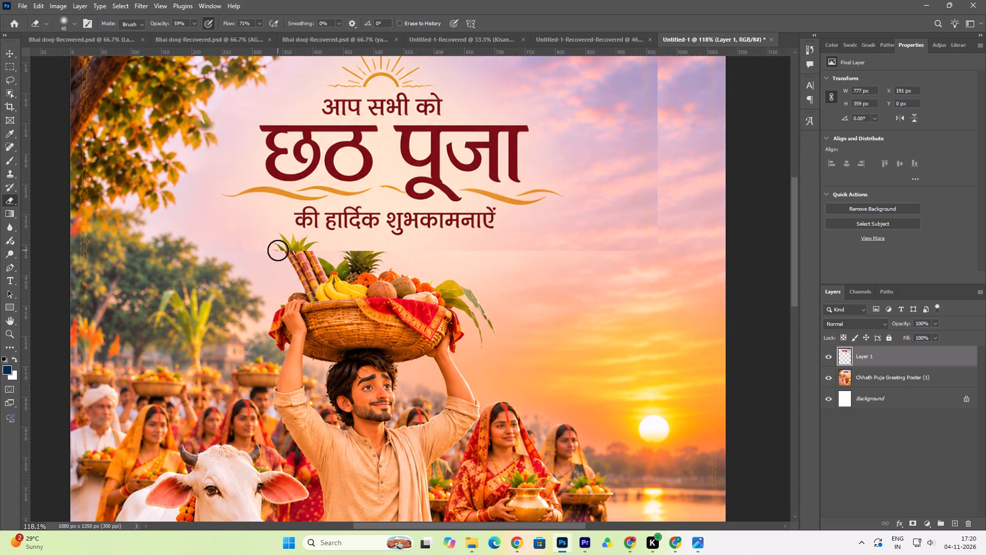
{"action": "double_click", "coordinate": [249, 252]}
{"action": "left_click", "coordinate": [241, 248]}
{"action": "double_click", "coordinate": [285, 255]}
{"action": "triple_click", "coordinate": [276, 249]}
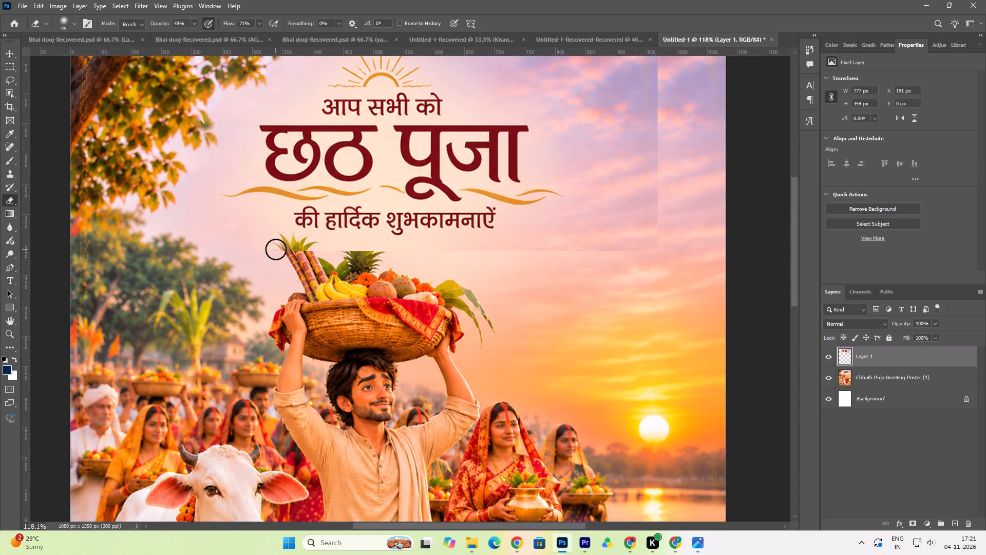
{"action": "triple_click", "coordinate": [276, 249]}
{"action": "left_click", "coordinate": [279, 249]}
Erase the duplicated leaves covering the sugarcane tops to reveal the original stalks above the fruit basket.
{"action": "double_click", "coordinate": [287, 247]}
{"action": "triple_click", "coordinate": [280, 244]}
{"action": "triple_click", "coordinate": [278, 242]}
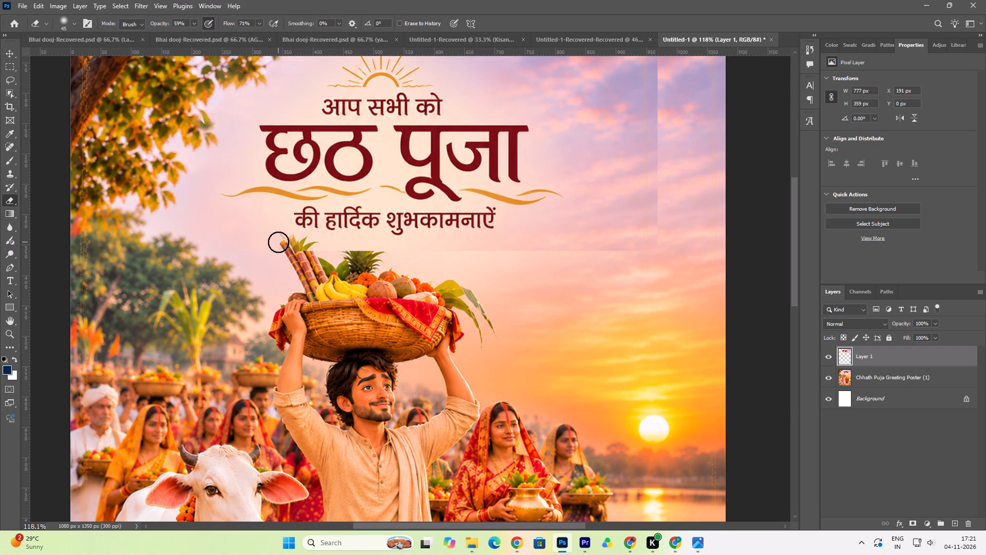
{"action": "double_click", "coordinate": [278, 239]}
{"action": "double_click", "coordinate": [281, 239]}
{"action": "left_click_drag", "start_coordinate": [287, 241], "coordinate": [291, 243]}
{"action": "double_click", "coordinate": [295, 242]}
{"action": "triple_click", "coordinate": [297, 245]}
{"action": "left_click", "coordinate": [306, 244]}
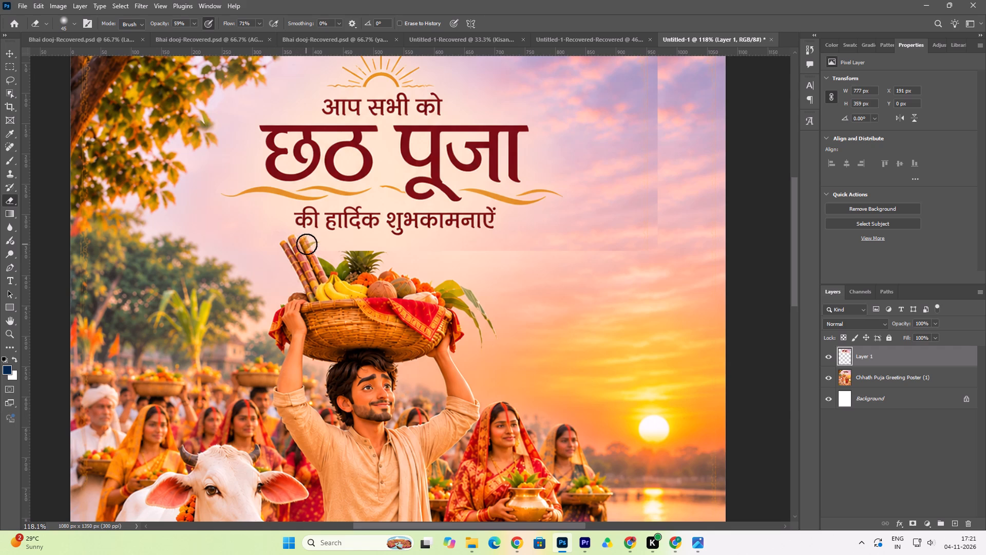
Erase the remaining duplicated leaves around the right sugarcane stalk and smooth the copy's edge across the stalk tops.
{"action": "double_click", "coordinate": [309, 245]}
{"action": "left_click", "coordinate": [312, 247]}
{"action": "triple_click", "coordinate": [315, 249]}
{"action": "triple_click", "coordinate": [313, 247]}
{"action": "double_click", "coordinate": [310, 246]}
{"action": "left_click_drag", "start_coordinate": [315, 246], "coordinate": [308, 247]}
{"action": "double_click", "coordinate": [298, 241]}
{"action": "left_click_drag", "start_coordinate": [303, 243], "coordinate": [294, 244]}
{"action": "left_click_drag", "start_coordinate": [287, 244], "coordinate": [277, 249]}
{"action": "double_click", "coordinate": [273, 250]}
{"action": "left_click", "coordinate": [263, 253]}
Erase the heading copy over the pineapple crown with the 45 px Eraser to reveal the original leaves.
{"action": "double_click", "coordinate": [335, 254]}
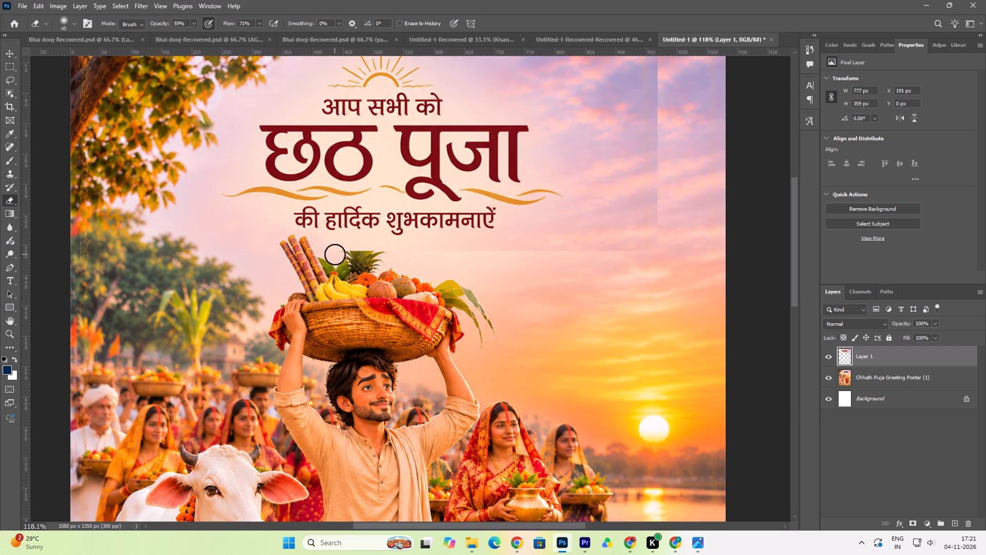
{"action": "left_click_drag", "start_coordinate": [335, 254], "coordinate": [339, 255]}
{"action": "left_click_drag", "start_coordinate": [340, 255], "coordinate": [346, 254]}
{"action": "left_click", "coordinate": [346, 254]}
{"action": "left_click", "coordinate": [349, 254]}
{"action": "double_click", "coordinate": [353, 253]}
{"action": "left_click", "coordinate": [350, 250]}
{"action": "left_click", "coordinate": [346, 247]}
{"action": "double_click", "coordinate": [352, 243]}
{"action": "left_click", "coordinate": [360, 243]}
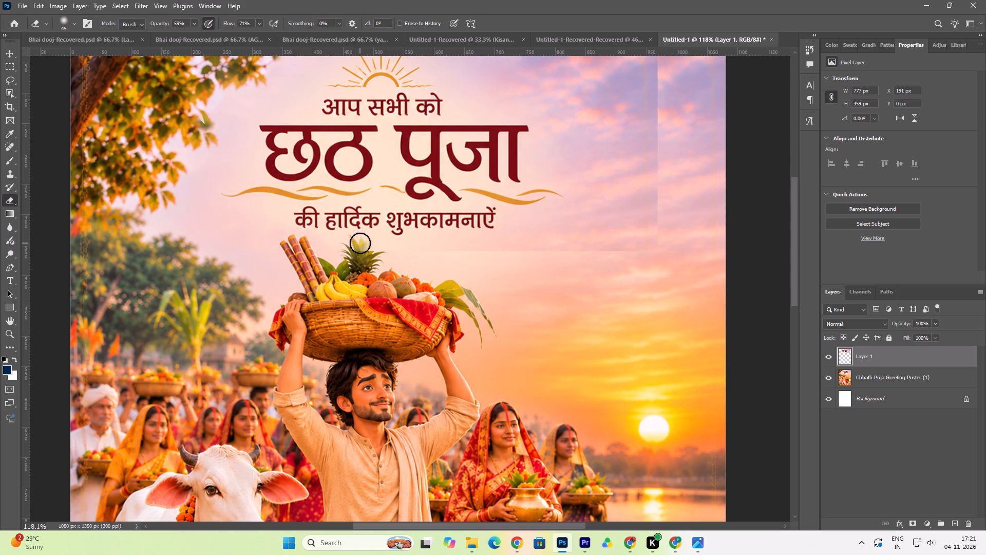
{"action": "left_click", "coordinate": [362, 250]}
{"action": "left_click", "coordinate": [364, 253]}
{"action": "left_click", "coordinate": [361, 244]}
Reduce the Eraser to 25 px and uncover the pineapple crown's tip and the leaves on its right side.
{"action": "type", "text": "[[["}
{"action": "key", "text": "bracketleft"}
{"action": "double_click", "coordinate": [361, 244]}
{"action": "left_click", "coordinate": [359, 240]}
{"action": "double_click", "coordinate": [361, 237]}
{"action": "left_click", "coordinate": [367, 242]}
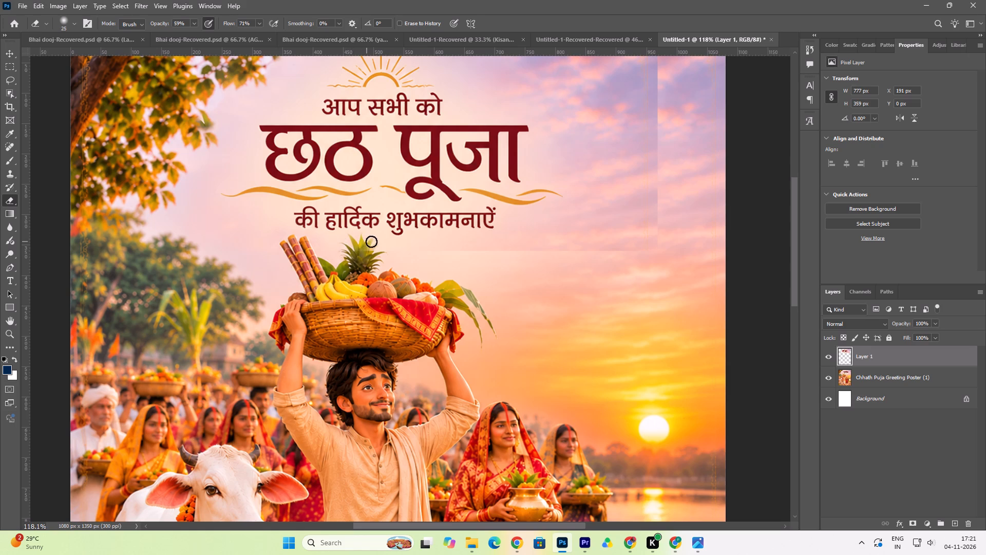
{"action": "left_click", "coordinate": [371, 242]}
{"action": "double_click", "coordinate": [376, 240]}
{"action": "left_click", "coordinate": [376, 244]}
{"action": "double_click", "coordinate": [375, 248]}
{"action": "left_click_drag", "start_coordinate": [379, 247], "coordinate": [389, 247]}
{"action": "left_click", "coordinate": [390, 246]}
{"action": "left_click", "coordinate": [373, 255]}
{"action": "left_click", "coordinate": [366, 253]}
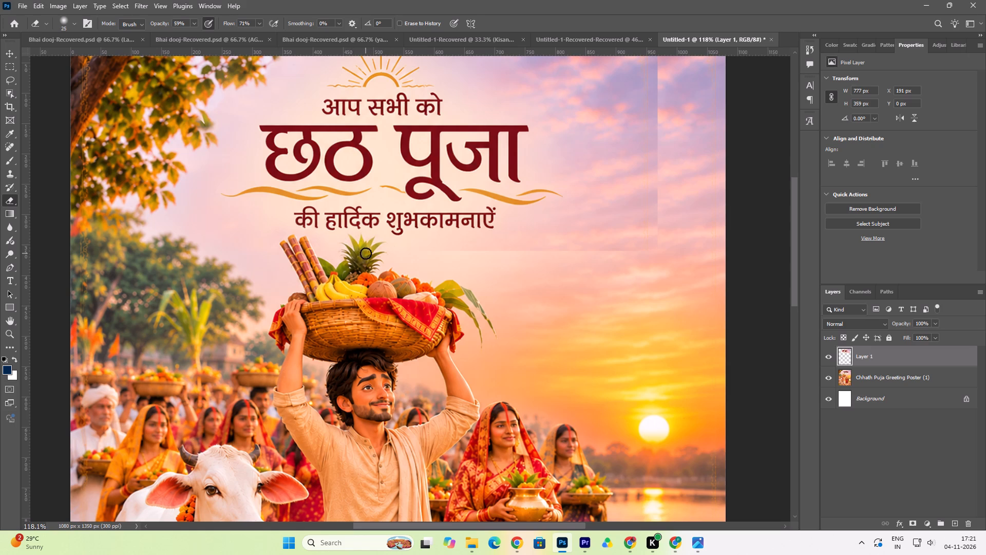
Erase the heading copy's remaining edge across the pineapple crown's base and the sky just left of it.
{"action": "left_click", "coordinate": [361, 250]}
{"action": "double_click", "coordinate": [370, 249]}
{"action": "left_click", "coordinate": [373, 251]}
{"action": "double_click", "coordinate": [368, 250]}
{"action": "left_click_drag", "start_coordinate": [368, 250], "coordinate": [363, 251]}
{"action": "double_click", "coordinate": [357, 251]}
{"action": "left_click", "coordinate": [352, 250]}
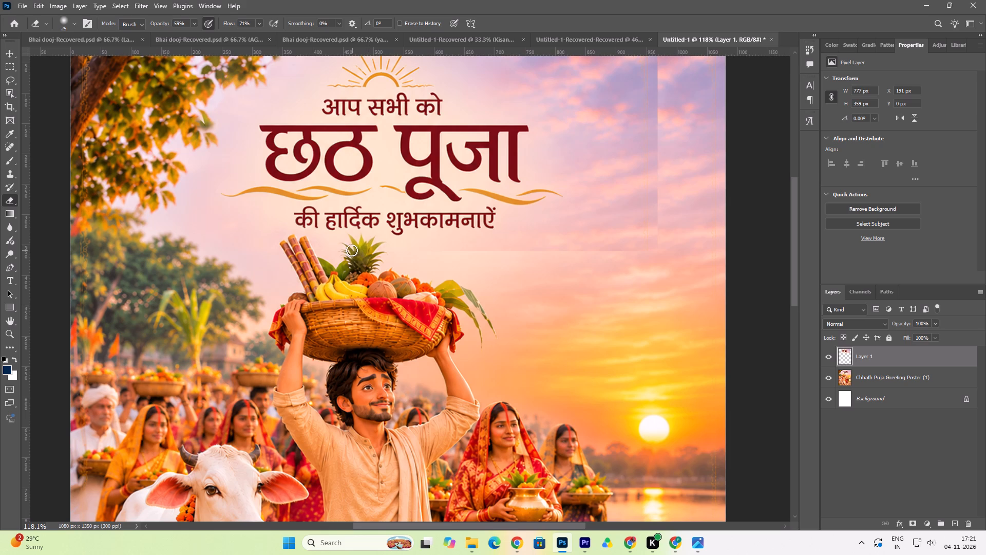
{"action": "double_click", "coordinate": [347, 251]}
{"action": "left_click", "coordinate": [343, 250]}
{"action": "left_click", "coordinate": [339, 248]}
{"action": "left_click_drag", "start_coordinate": [340, 248], "coordinate": [347, 246]}
{"action": "double_click", "coordinate": [351, 242]}
{"action": "left_click_drag", "start_coordinate": [348, 239], "coordinate": [363, 246]}
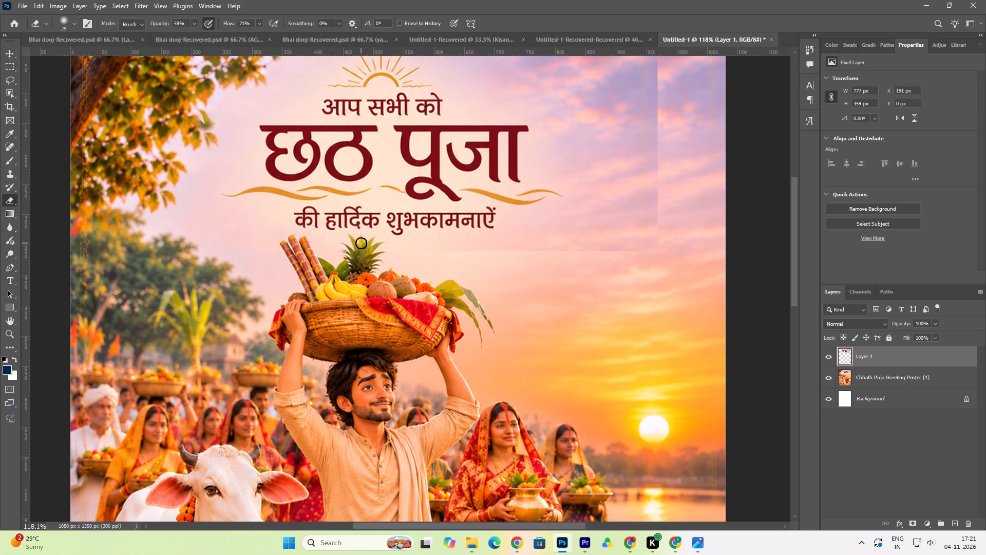
Go over the pineapple crown again and clean the copy's edge between the pineapple and the sugarcane.
{"action": "left_click", "coordinate": [361, 243]}
{"action": "left_click_drag", "start_coordinate": [367, 239], "coordinate": [375, 242]}
{"action": "left_click", "coordinate": [376, 242]}
{"action": "triple_click", "coordinate": [380, 245]}
{"action": "left_click", "coordinate": [380, 252]}
{"action": "left_click_drag", "start_coordinate": [381, 251], "coordinate": [365, 251]}
{"action": "left_click", "coordinate": [350, 249]}
{"action": "left_click", "coordinate": [339, 251]}
{"action": "double_click", "coordinate": [324, 250]}
Enlarge the Eraser to 40 px and erase the copy's bottom edge in the sky right of the pineapple.
{"action": "key", "text": "bracketright"}
{"action": "key", "text": "bracketright"}
{"action": "key", "text": "bracketright"}
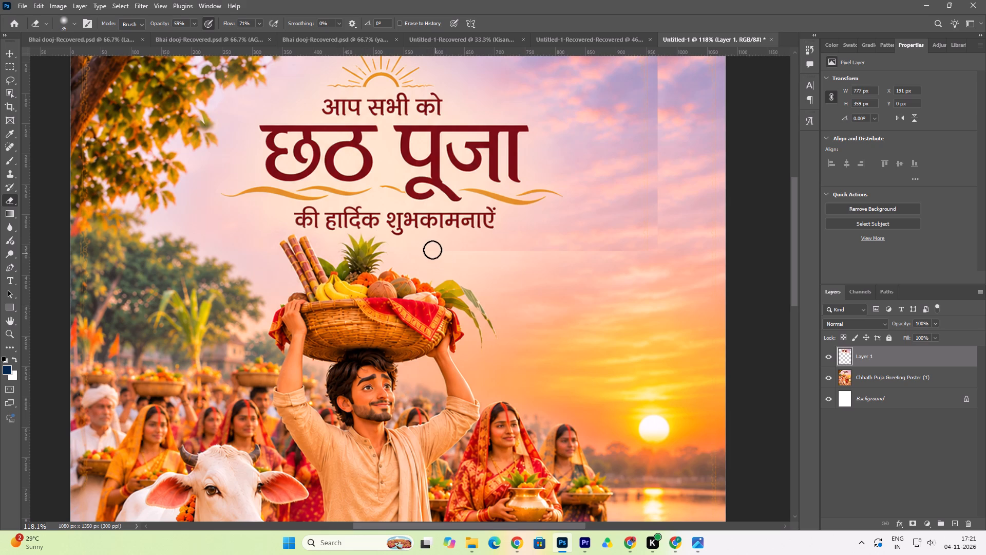
{"action": "double_click", "coordinate": [427, 249]}
{"action": "left_click", "coordinate": [420, 252]}
{"action": "left_click_drag", "start_coordinate": [424, 252], "coordinate": [432, 252]}
{"action": "left_click", "coordinate": [437, 249]}
{"action": "triple_click", "coordinate": [447, 250]}
{"action": "left_click", "coordinate": [444, 250]}
{"action": "left_click_drag", "start_coordinate": [428, 250], "coordinate": [449, 256]}
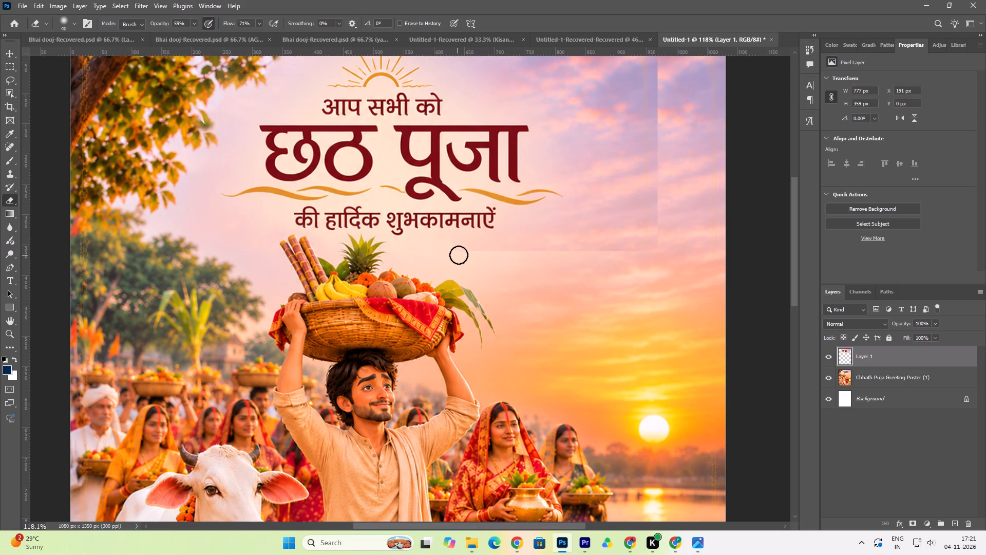
{"action": "left_click", "coordinate": [459, 254]}
{"action": "left_click", "coordinate": [460, 250]}
{"action": "left_click_drag", "start_coordinate": [459, 248], "coordinate": [468, 252]}
{"action": "left_click", "coordinate": [478, 250]}
{"action": "left_click", "coordinate": [483, 249]}
{"action": "left_click", "coordinate": [473, 251]}
{"action": "left_click", "coordinate": [479, 251]}
{"action": "left_click_drag", "start_coordinate": [479, 251], "coordinate": [494, 251]}
{"action": "double_click", "coordinate": [495, 251]}
{"action": "left_click", "coordinate": [504, 249]}
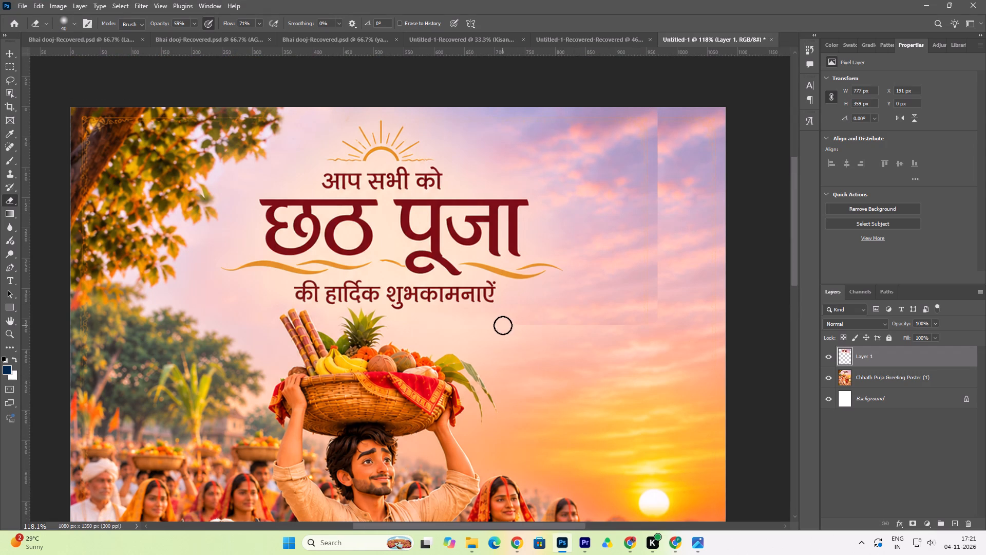
{"action": "left_click", "coordinate": [511, 325]}
{"action": "left_click_drag", "start_coordinate": [518, 325], "coordinate": [523, 324]}
{"action": "double_click", "coordinate": [527, 323]}
Enlarge the Eraser to 90 px and fade the copy's bottom edge in the sky below the wave ornament's right end.
{"action": "key", "text": "bracketright"}
{"action": "key", "text": "bracketright"}
{"action": "type", "text": "]]]]"}
{"action": "double_click", "coordinate": [537, 328]}
{"action": "left_click", "coordinate": [533, 329]}
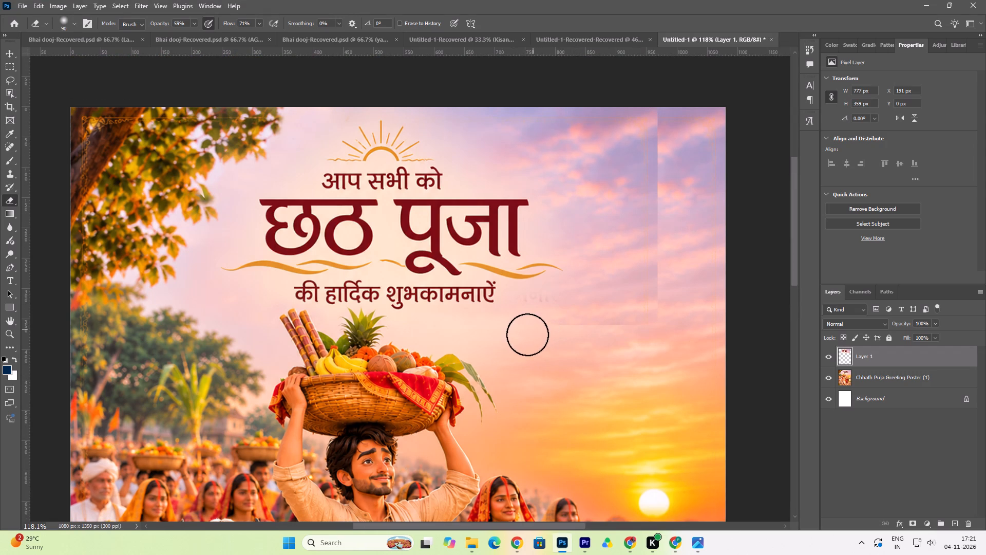
{"action": "left_click", "coordinate": [526, 338]}
{"action": "left_click", "coordinate": [560, 328]}
{"action": "left_click", "coordinate": [576, 327]}
{"action": "double_click", "coordinate": [584, 326]}
{"action": "left_click_drag", "start_coordinate": [587, 326], "coordinate": [571, 331]}
{"action": "left_click", "coordinate": [564, 332]}
{"action": "left_click", "coordinate": [560, 334]}
{"action": "left_click", "coordinate": [553, 338]}
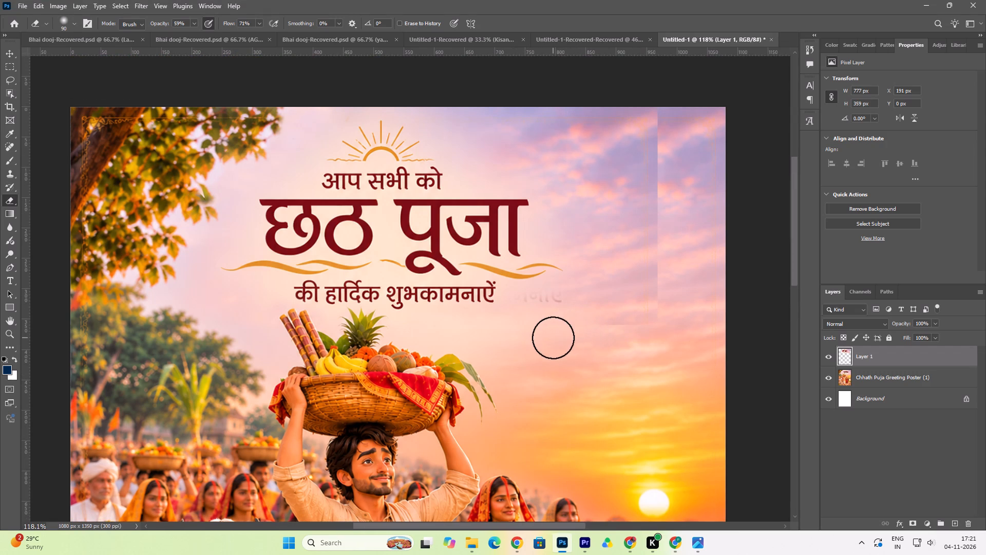
Erase the rest of the copy's bottom edge across the sky toward its lower-right corner.
{"action": "left_click_drag", "start_coordinate": [582, 335], "coordinate": [591, 335]}
{"action": "left_click_drag", "start_coordinate": [595, 334], "coordinate": [604, 334]}
{"action": "left_click_drag", "start_coordinate": [605, 334], "coordinate": [614, 334]}
{"action": "left_click", "coordinate": [614, 334]}
{"action": "left_click", "coordinate": [618, 334]}
{"action": "left_click", "coordinate": [640, 329]}
{"action": "double_click", "coordinate": [646, 325]}
{"action": "left_click", "coordinate": [631, 329]}
{"action": "left_click", "coordinate": [620, 331]}
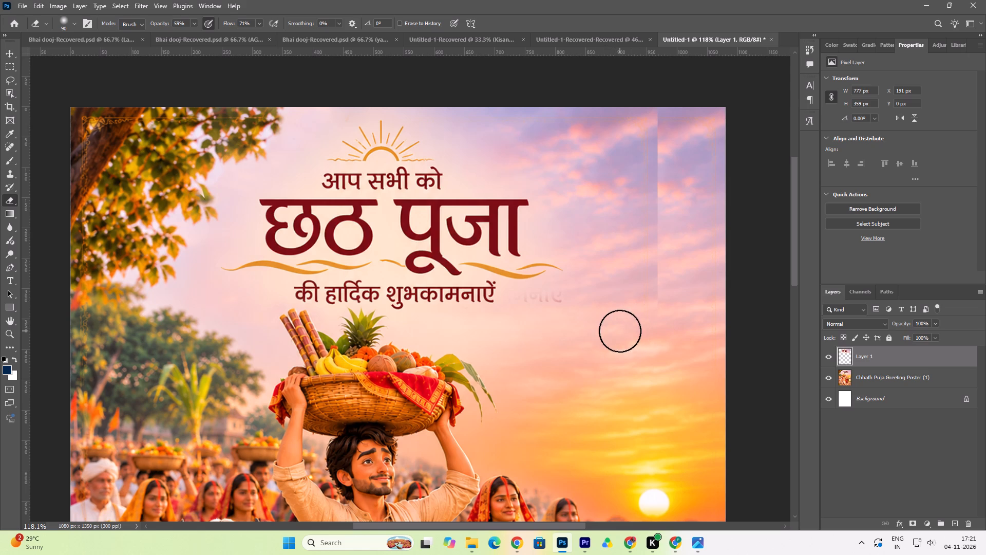
{"action": "left_click", "coordinate": [617, 332]}
{"action": "left_click_drag", "start_coordinate": [613, 332], "coordinate": [617, 331]}
Erase the copy's lower-right corner and the lower part of its vertical right edge in the sky.
{"action": "double_click", "coordinate": [651, 323]}
{"action": "left_click", "coordinate": [653, 314]}
{"action": "triple_click", "coordinate": [656, 285]}
{"action": "triple_click", "coordinate": [656, 285]}
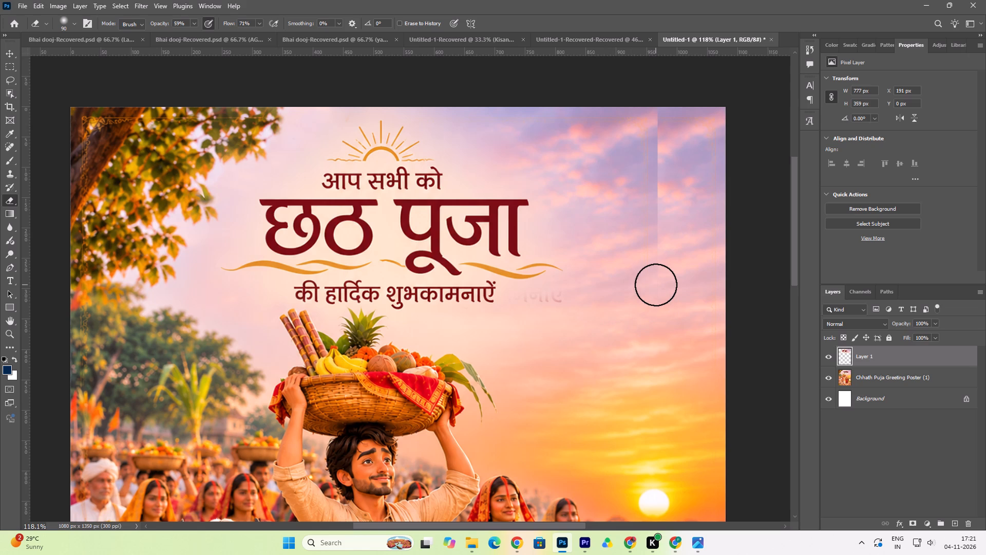
{"action": "left_click", "coordinate": [659, 238]}
{"action": "left_click_drag", "start_coordinate": [659, 238], "coordinate": [662, 246]}
{"action": "double_click", "coordinate": [661, 248]}
{"action": "double_click", "coordinate": [659, 258]}
{"action": "double_click", "coordinate": [657, 263]}
{"action": "left_click", "coordinate": [657, 252]}
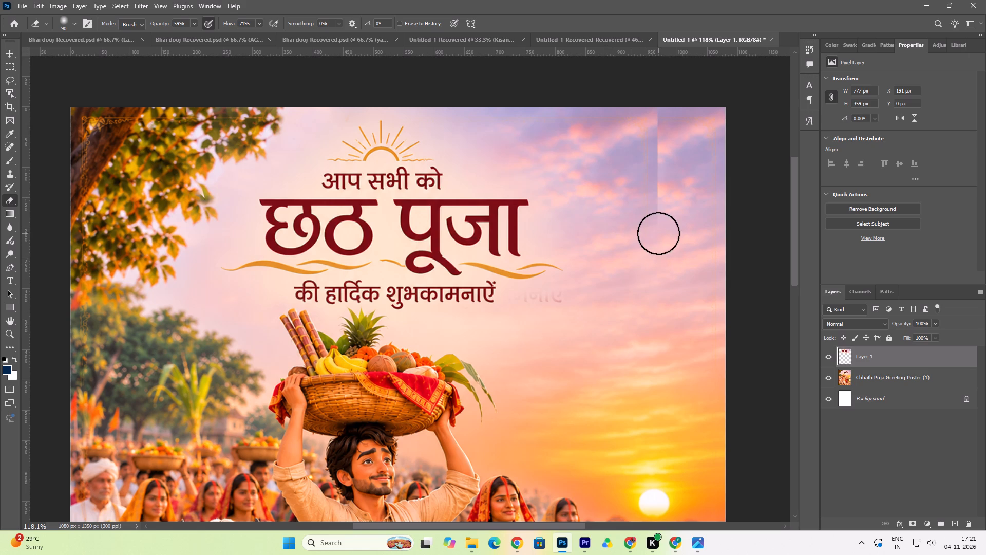
Erase the middle part of the copy's vertical right edge, working upward through the clouds.
{"action": "left_click", "coordinate": [658, 233]}
{"action": "left_click", "coordinate": [660, 221]}
{"action": "left_click", "coordinate": [660, 214]}
{"action": "left_click", "coordinate": [659, 210]}
{"action": "left_click", "coordinate": [658, 207]}
{"action": "left_click", "coordinate": [658, 204]}
{"action": "left_click", "coordinate": [658, 194]}
{"action": "triple_click", "coordinate": [657, 183]}
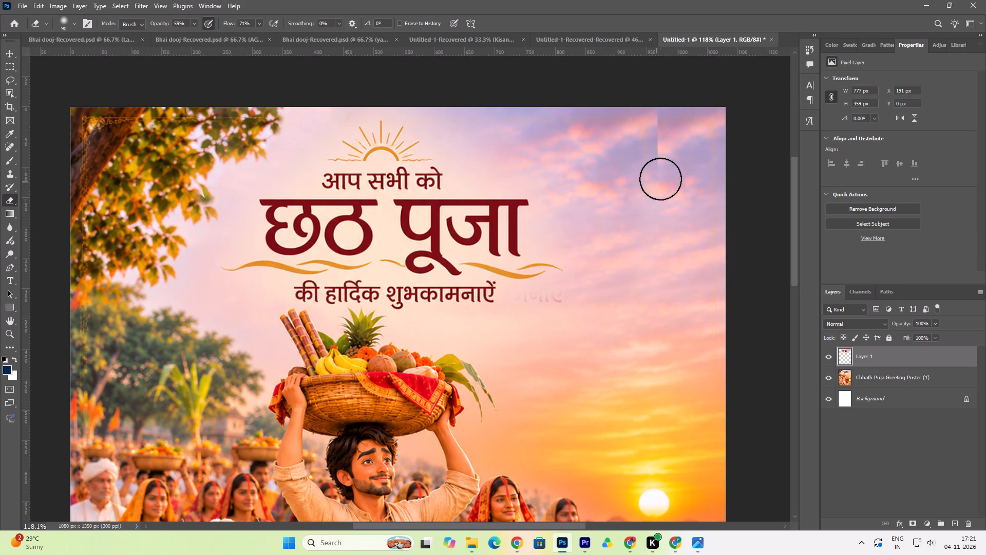
Erase the upper part of the copy's vertical right edge up to the top of the poster.
{"action": "left_click", "coordinate": [661, 164]}
{"action": "left_click", "coordinate": [661, 160]}
{"action": "triple_click", "coordinate": [659, 153]}
{"action": "left_click", "coordinate": [659, 152]}
{"action": "left_click", "coordinate": [658, 144]}
{"action": "double_click", "coordinate": [658, 137]}
{"action": "left_click", "coordinate": [658, 128]}
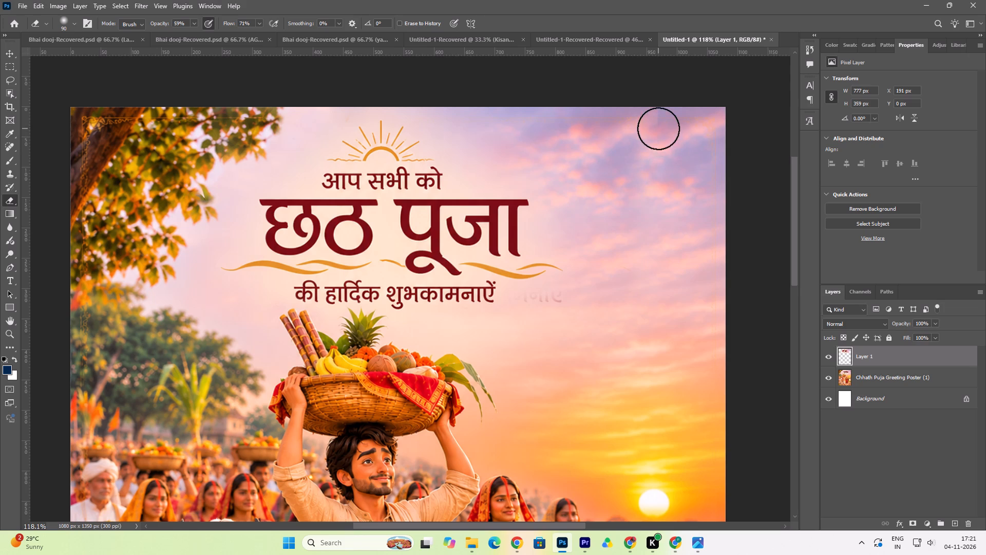
{"action": "left_click", "coordinate": [658, 124]}
{"action": "double_click", "coordinate": [658, 120]}
Erase the copied heading layer's top edge in the sky inward from its upper-right corner, including the clouds just below.
{"action": "double_click", "coordinate": [637, 112]}
{"action": "double_click", "coordinate": [627, 116]}
{"action": "left_click_drag", "start_coordinate": [614, 118], "coordinate": [609, 118]}
{"action": "left_click", "coordinate": [600, 118]}
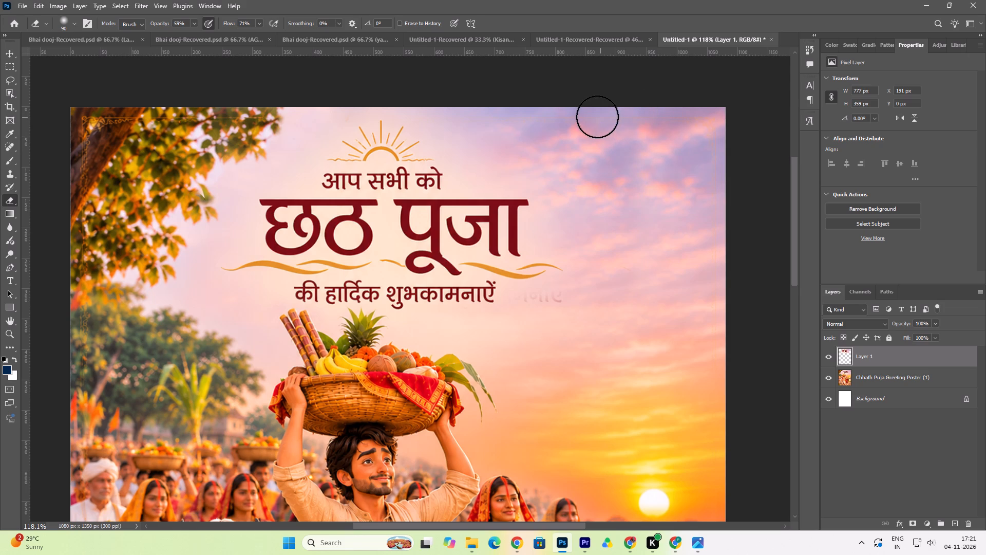
{"action": "double_click", "coordinate": [596, 117]}
{"action": "triple_click", "coordinate": [565, 116]}
{"action": "left_click_drag", "start_coordinate": [564, 116], "coordinate": [590, 126]}
{"action": "left_click", "coordinate": [594, 125]}
{"action": "left_click_drag", "start_coordinate": [606, 126], "coordinate": [611, 128]}
{"action": "left_click", "coordinate": [613, 128]}
{"action": "left_click", "coordinate": [618, 130]}
{"action": "left_click", "coordinate": [630, 125]}
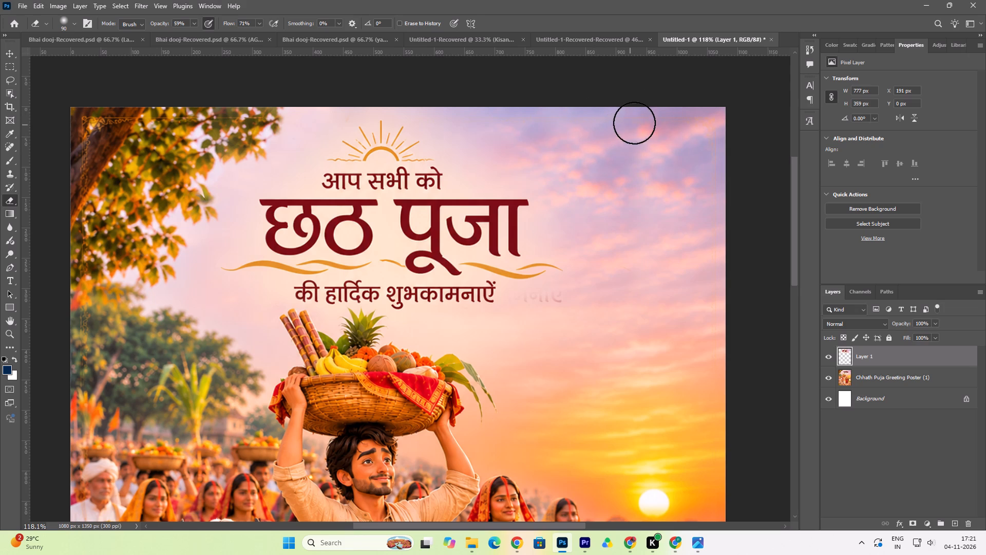
Erase the copy further down through the purple clouds near its upper-right corner.
{"action": "left_click", "coordinate": [634, 123]}
{"action": "left_click_drag", "start_coordinate": [639, 124], "coordinate": [640, 131]}
{"action": "left_click_drag", "start_coordinate": [640, 136], "coordinate": [642, 143]}
{"action": "left_click_drag", "start_coordinate": [642, 177], "coordinate": [641, 181]}
{"action": "left_click_drag", "start_coordinate": [640, 183], "coordinate": [638, 171]}
Erase along the copy's top edge from the clouds back toward the sun emblem.
{"action": "left_click", "coordinate": [621, 135]}
{"action": "left_click", "coordinate": [620, 129]}
{"action": "left_click_drag", "start_coordinate": [607, 120], "coordinate": [595, 120]}
{"action": "left_click_drag", "start_coordinate": [578, 120], "coordinate": [567, 120]}
{"action": "left_click_drag", "start_coordinate": [532, 120], "coordinate": [530, 120]}
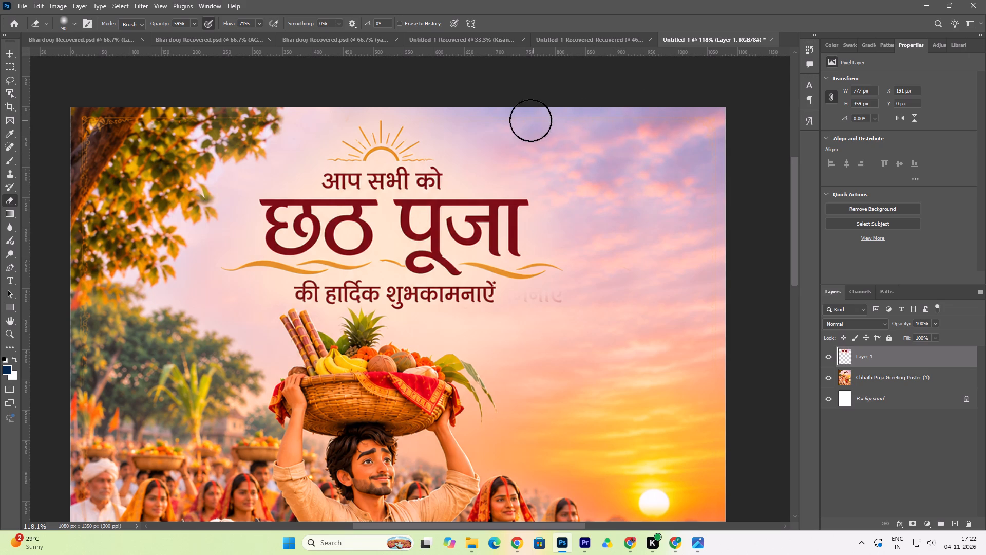
{"action": "left_click_drag", "start_coordinate": [530, 120], "coordinate": [526, 120]}
{"action": "left_click", "coordinate": [504, 120]}
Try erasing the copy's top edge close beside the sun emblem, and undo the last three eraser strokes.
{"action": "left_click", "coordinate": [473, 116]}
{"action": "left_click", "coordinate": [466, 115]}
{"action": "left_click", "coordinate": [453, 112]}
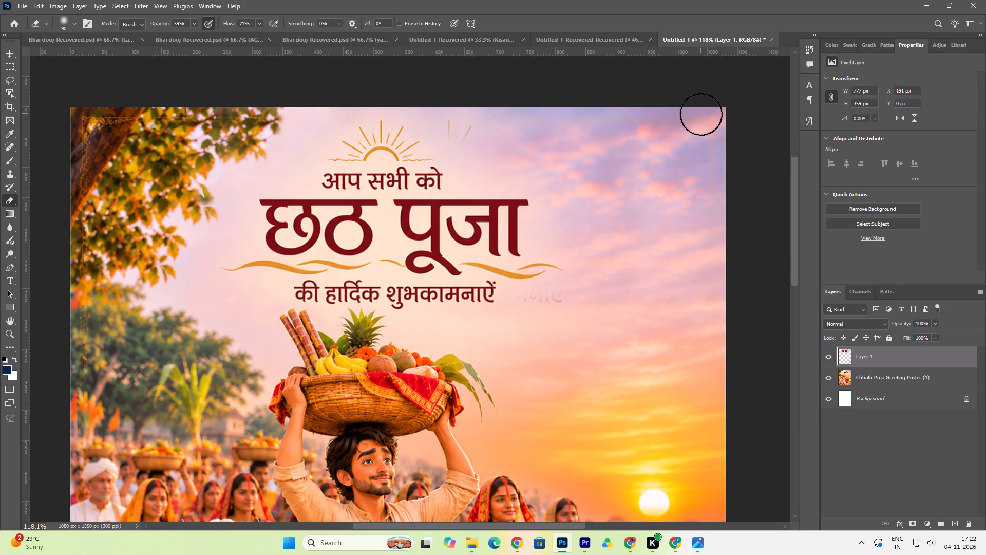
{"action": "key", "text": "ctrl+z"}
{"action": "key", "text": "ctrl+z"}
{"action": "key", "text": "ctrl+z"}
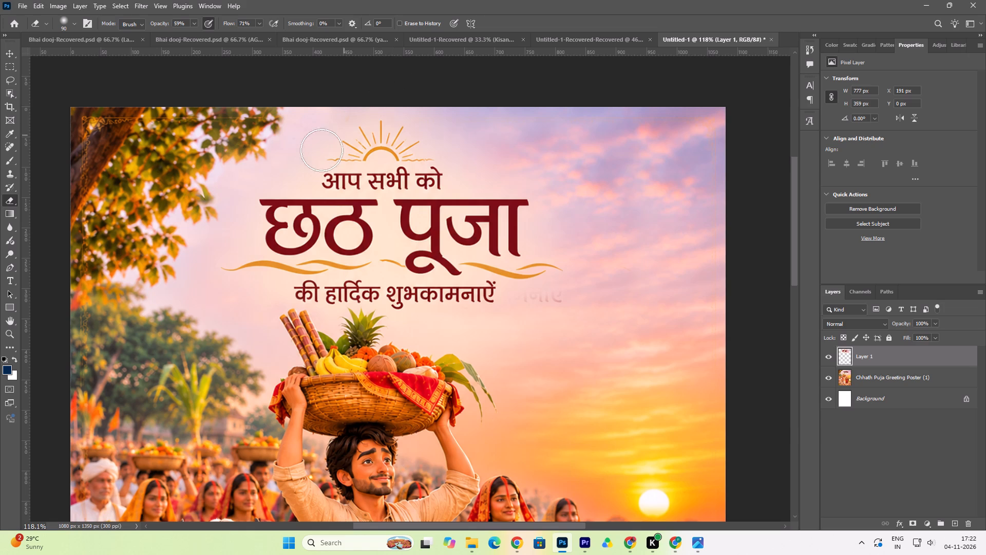
Erase the copy's vertical left edge in the sky just below the overhanging tree leaves.
{"action": "left_click", "coordinate": [221, 170]}
{"action": "left_click", "coordinate": [214, 172]}
{"action": "left_click", "coordinate": [212, 179]}
{"action": "left_click", "coordinate": [217, 176]}
{"action": "left_click", "coordinate": [10, 51]}
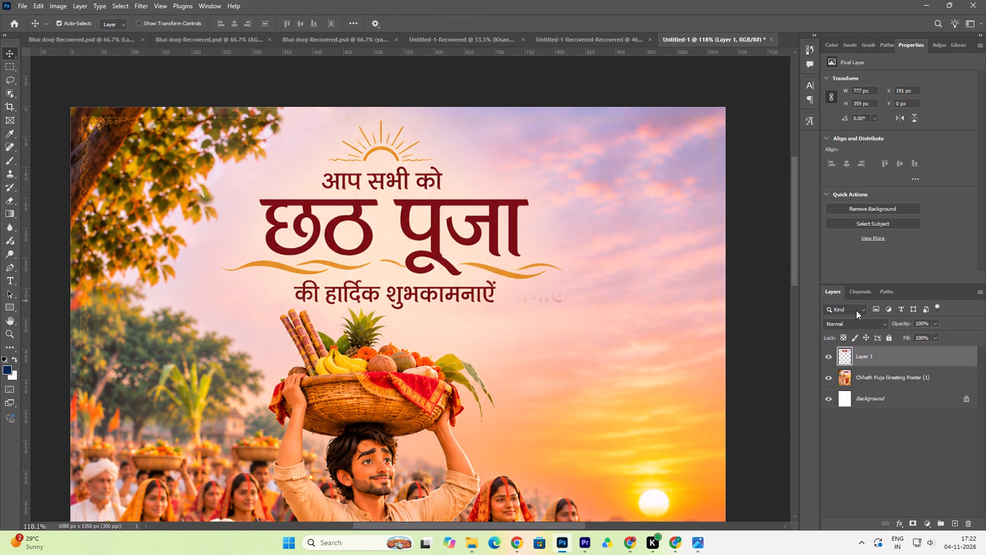
Add a new empty layer directly above the Chhath Puja Greeting Poster layer.
{"action": "left_click", "coordinate": [906, 379]}
{"action": "left_click", "coordinate": [953, 524]}
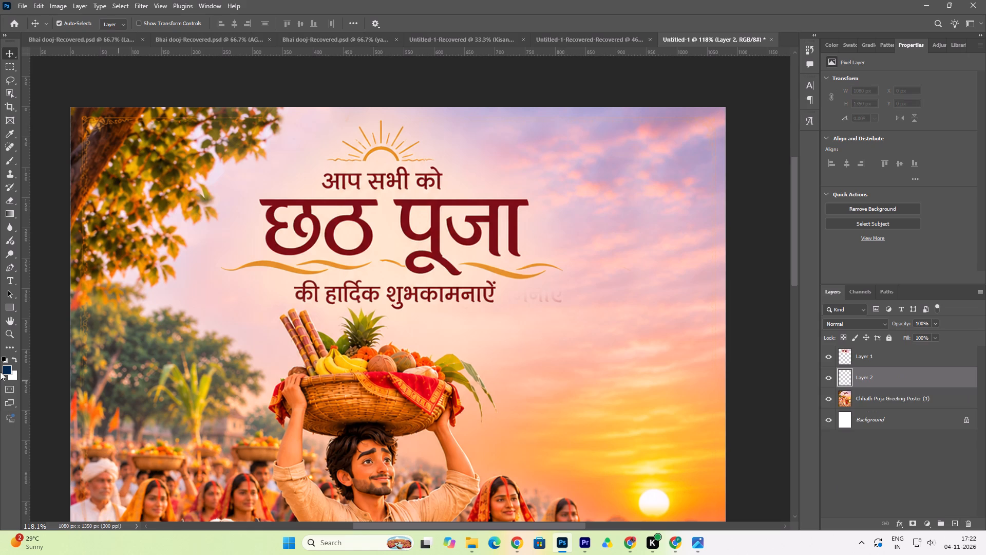
Brush sampled sky pink f8ccc3 over the leftover lettering beside the greeting's last line, reducing the brush size to 90.
{"action": "left_click", "coordinate": [9, 155]}
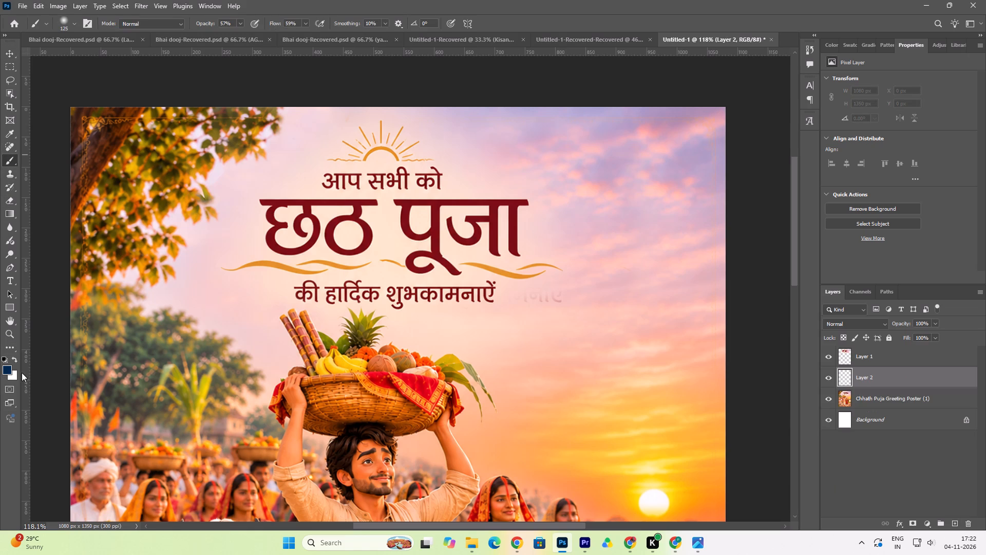
{"action": "left_click", "coordinate": [9, 370]}
{"action": "left_click", "coordinate": [544, 281]}
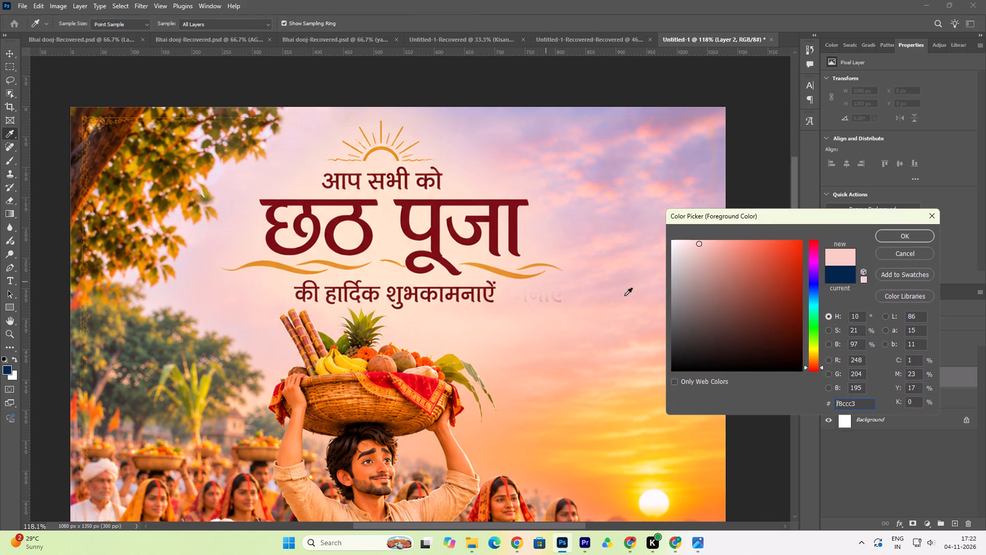
{"action": "left_click", "coordinate": [905, 234]}
{"action": "triple_click", "coordinate": [551, 304]}
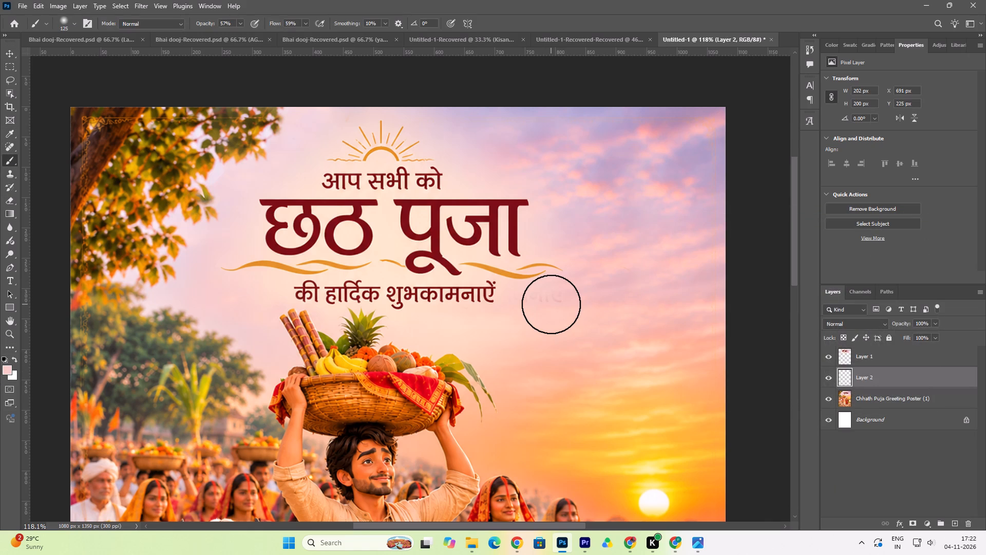
{"action": "double_click", "coordinate": [545, 299]}
{"action": "type", "text": "[["}
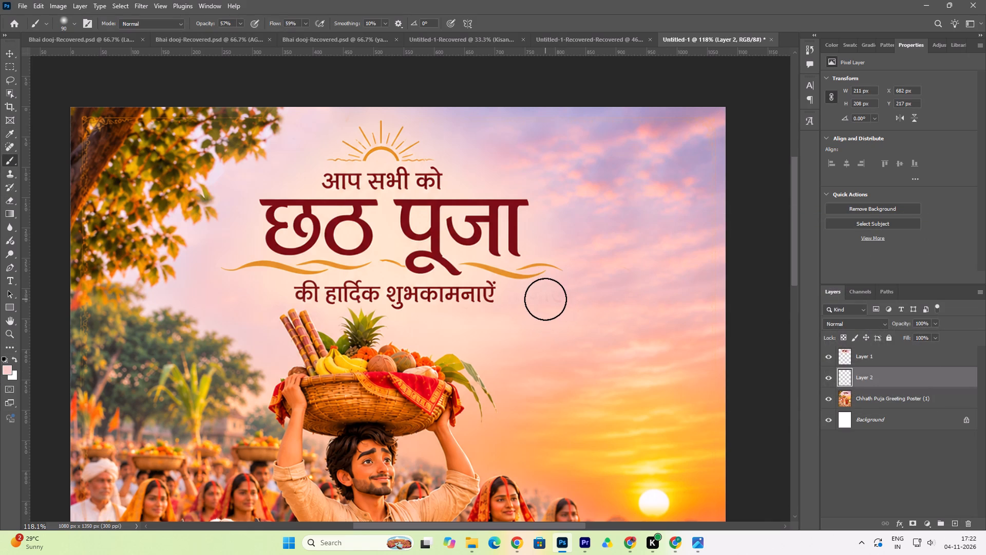
{"action": "left_click", "coordinate": [545, 299]}
{"action": "triple_click", "coordinate": [540, 301]}
{"action": "triple_click", "coordinate": [548, 300]}
{"action": "triple_click", "coordinate": [551, 299]}
{"action": "double_click", "coordinate": [554, 302]}
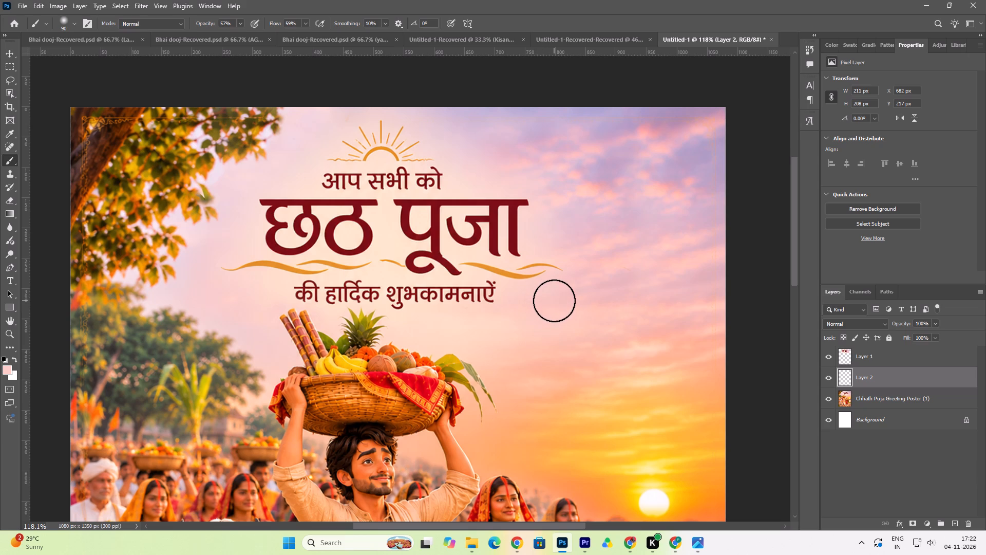
Dab the same pink on the sky beyond the heading, below the last line's end, and near the trees beside the basket.
{"action": "double_click", "coordinate": [620, 270]}
{"action": "triple_click", "coordinate": [635, 270]}
{"action": "left_click", "coordinate": [630, 270]}
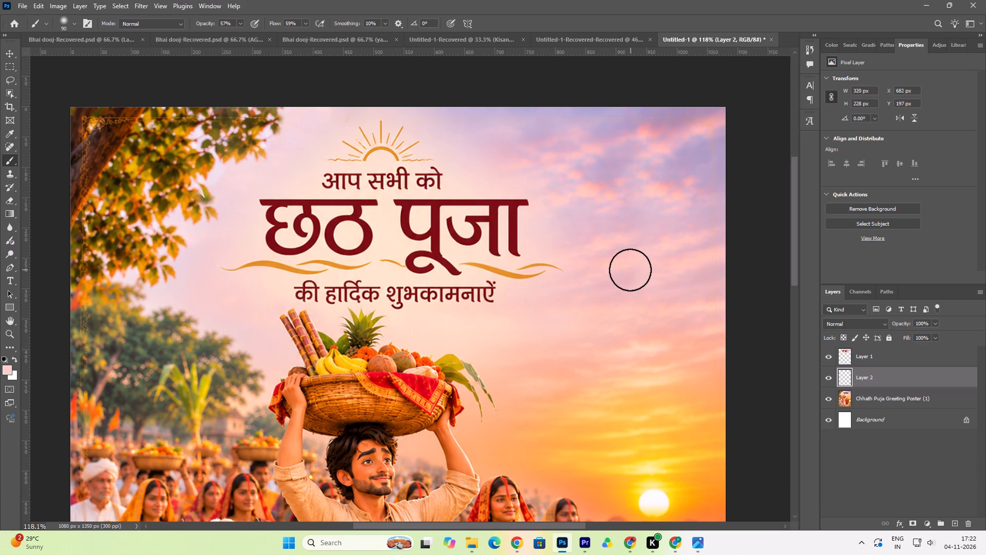
{"action": "left_click", "coordinate": [524, 312]}
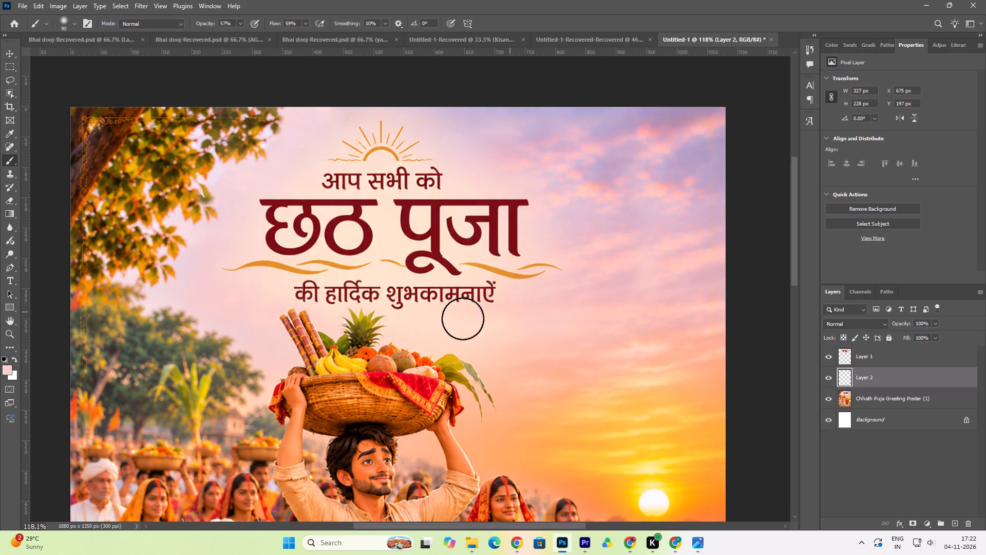
{"action": "left_click", "coordinate": [224, 317]}
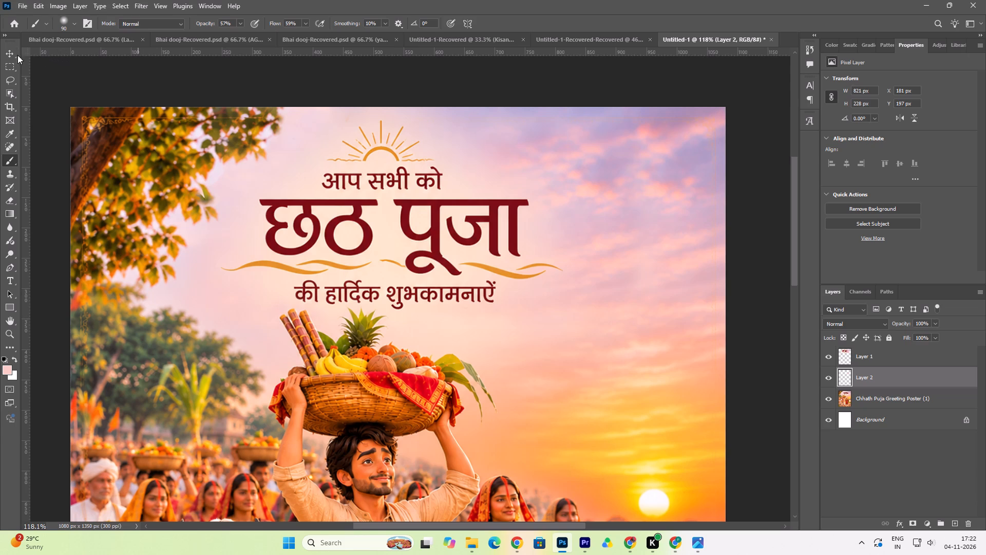
Erase Layer 1's lower-left edge in the sky between the trees and the sugarcane.
{"action": "left_click", "coordinate": [10, 53]}
{"action": "left_click", "coordinate": [334, 301]}
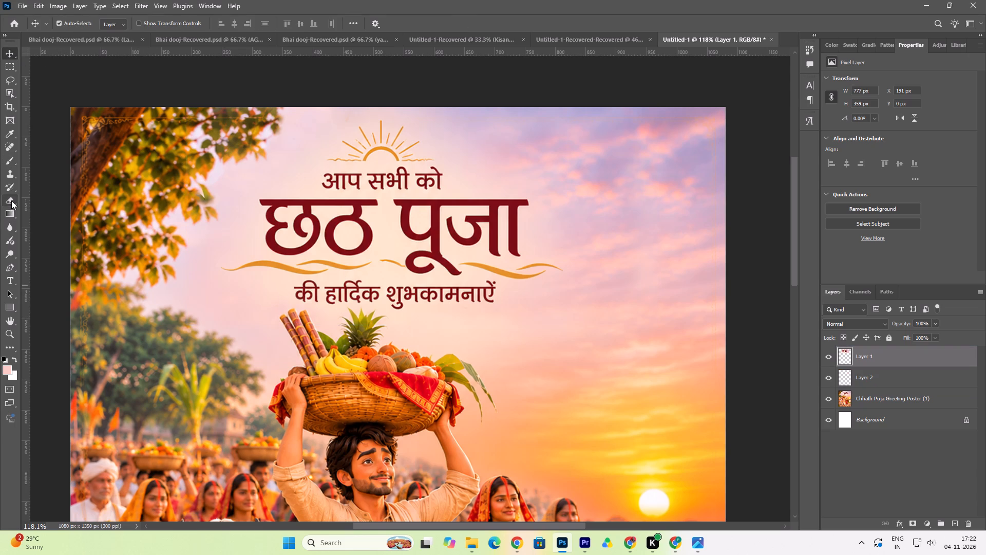
{"action": "left_click", "coordinate": [11, 200]}
{"action": "double_click", "coordinate": [232, 327]}
{"action": "left_click", "coordinate": [235, 321]}
{"action": "left_click", "coordinate": [243, 317]}
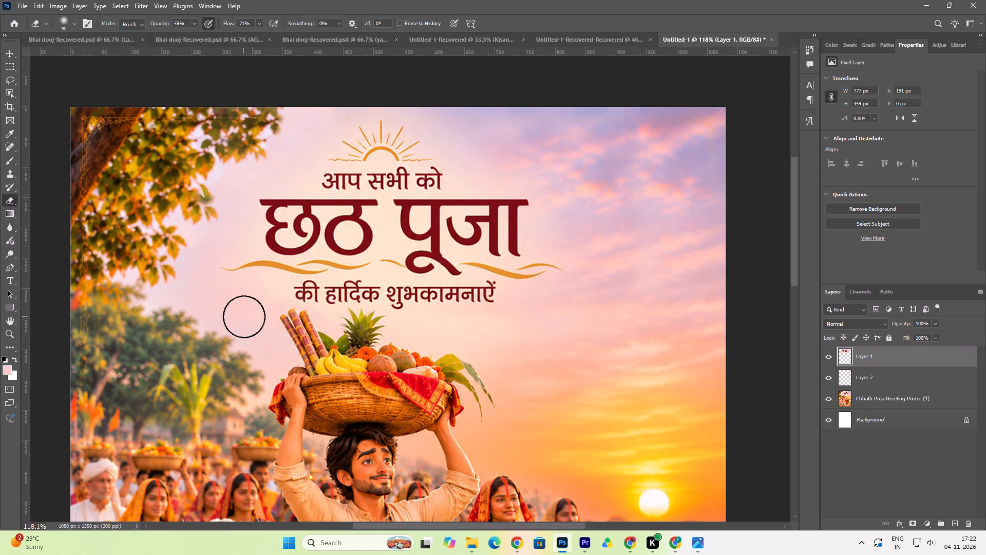
{"action": "left_click", "coordinate": [248, 319]}
{"action": "left_click", "coordinate": [227, 316]}
{"action": "left_click", "coordinate": [202, 306]}
{"action": "left_click_drag", "start_coordinate": [232, 326], "coordinate": [237, 331]}
{"action": "left_click", "coordinate": [241, 332]}
{"action": "left_click", "coordinate": [244, 318]}
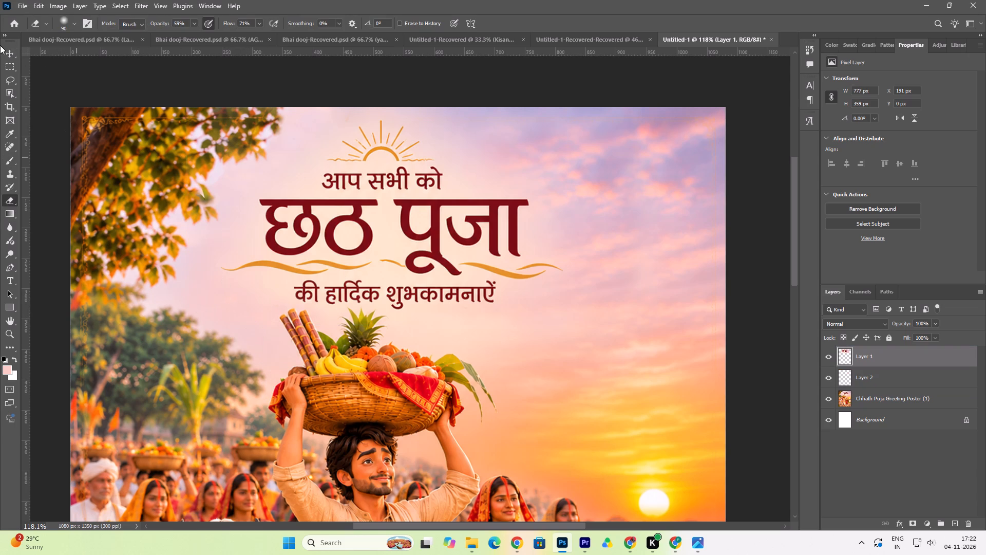
Nudge the heading on Layer 1 22 px to the right, to X 213 px.
{"action": "left_click", "coordinate": [9, 51]}
{"action": "key", "text": "ctrl+0"}
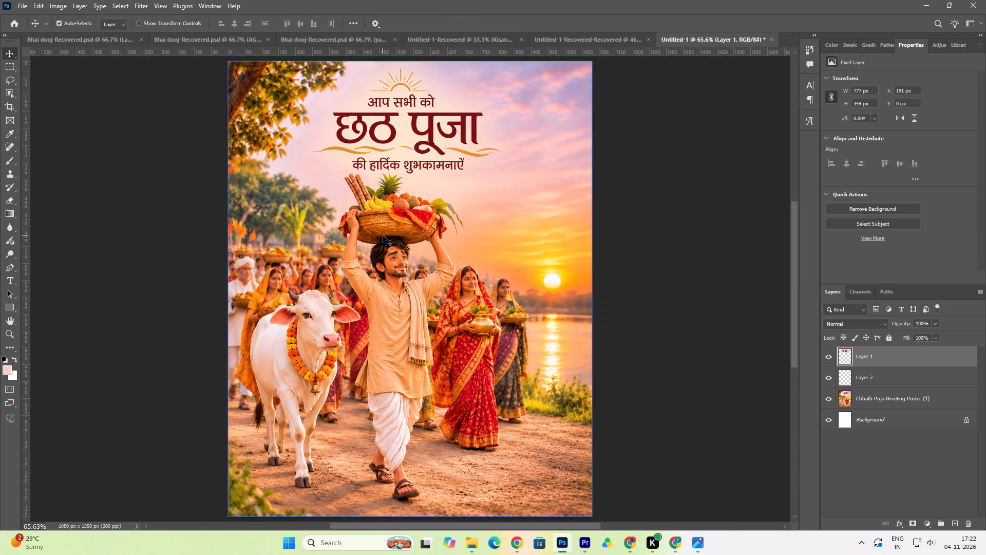
{"action": "left_click", "coordinate": [431, 125]}
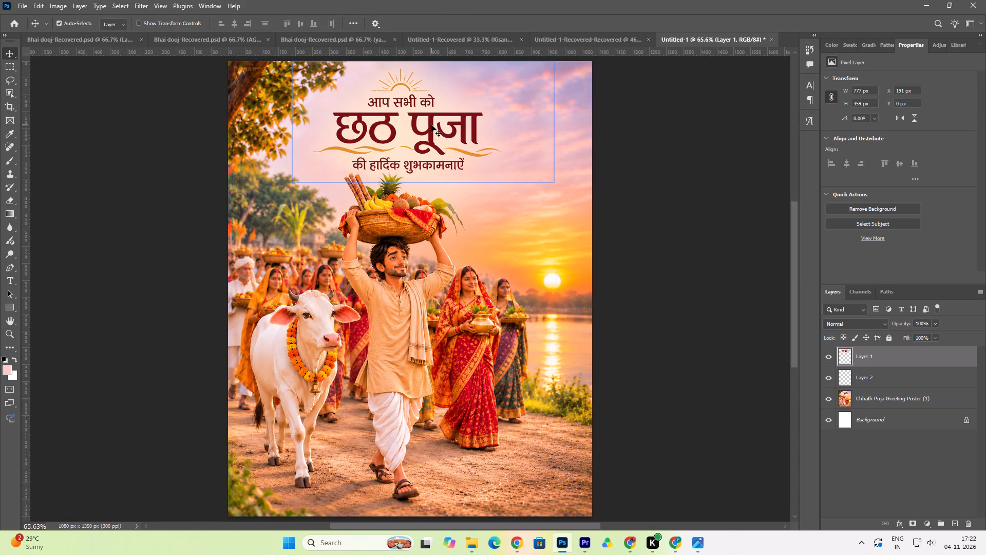
{"action": "key", "text": "Right"}
{"action": "key", "text": "Right"}
{"action": "key", "text": "Right"}
{"action": "key", "text": "Right"}
{"action": "key", "text": "Right"}
{"action": "key", "text": "Right"}
{"action": "key", "text": "Right"}
{"action": "key", "text": "Right"}
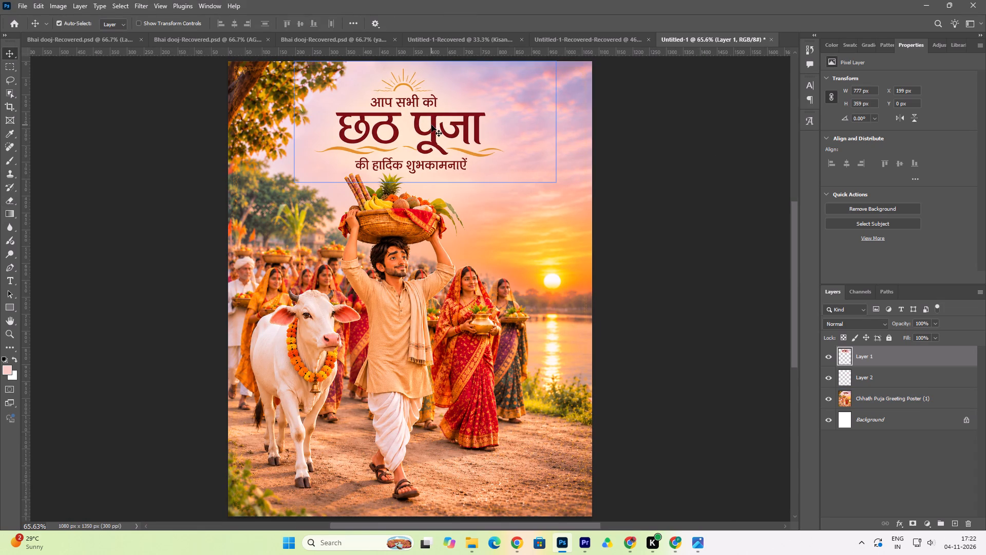
{"action": "key", "text": "Right"}
{"action": "key", "text": "Right"}
{"action": "key", "text": "Right"}
{"action": "key", "text": "Right"}
{"action": "key", "text": "Right"}
{"action": "key", "text": "Right"}
{"action": "key", "text": "Right"}
{"action": "key", "text": "Right"}
{"action": "key", "text": "Right"}
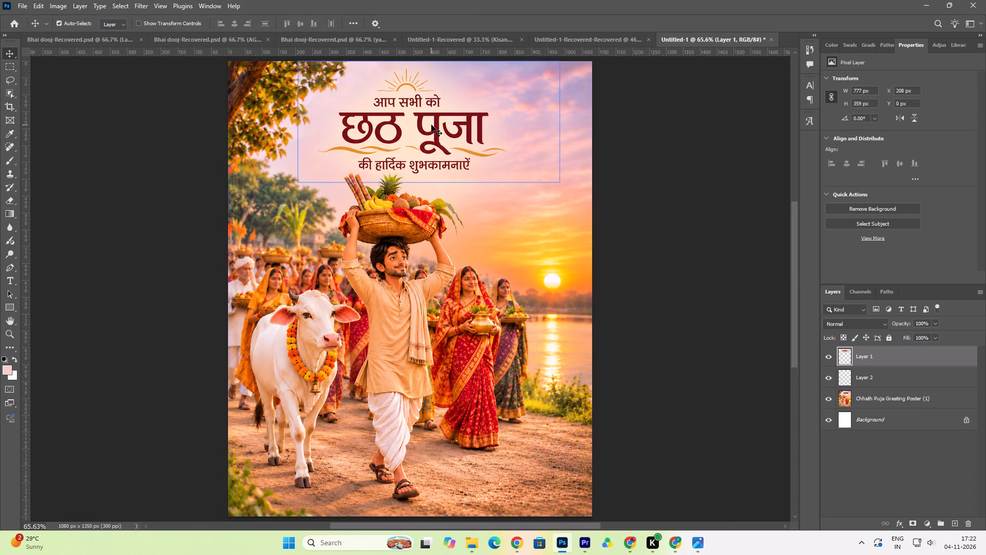
{"action": "key", "text": "Right"}
{"action": "key", "text": "Right"}
{"action": "key", "text": "Right"}
{"action": "key", "text": "Right"}
{"action": "key", "text": "Right"}
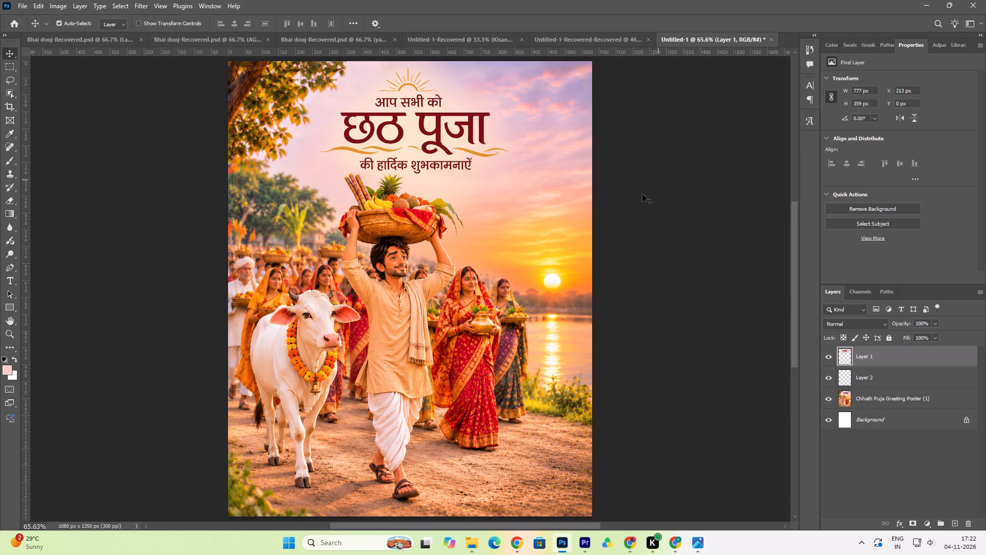
On Layer 2, brush the pink behind both ends of the greeting's last line, just above the basket.
{"action": "scroll", "coordinate": [640, 196], "scroll_direction": "up", "scroll_amount": 2}
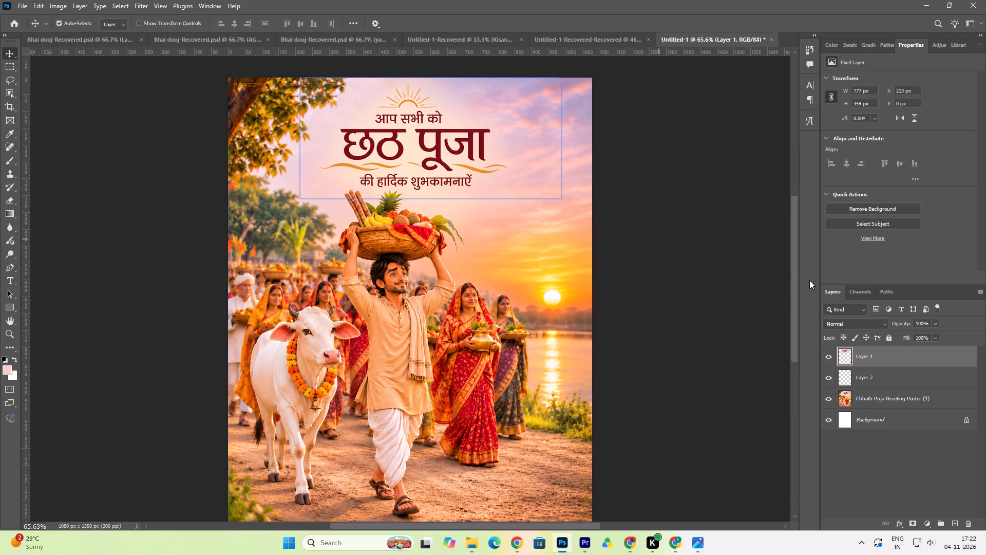
{"action": "left_click", "coordinate": [884, 374]}
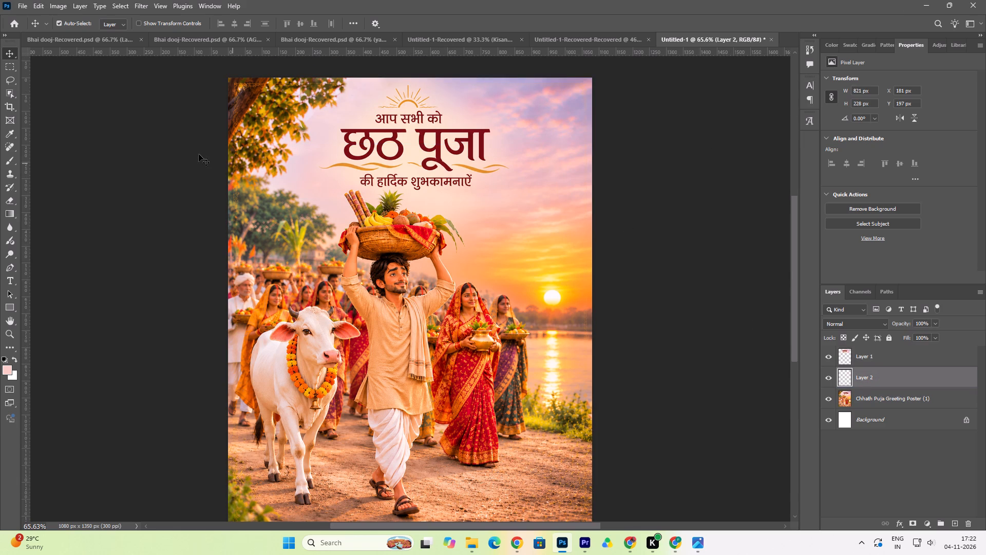
{"action": "left_click", "coordinate": [953, 530]}
{"action": "left_click", "coordinate": [6, 159]}
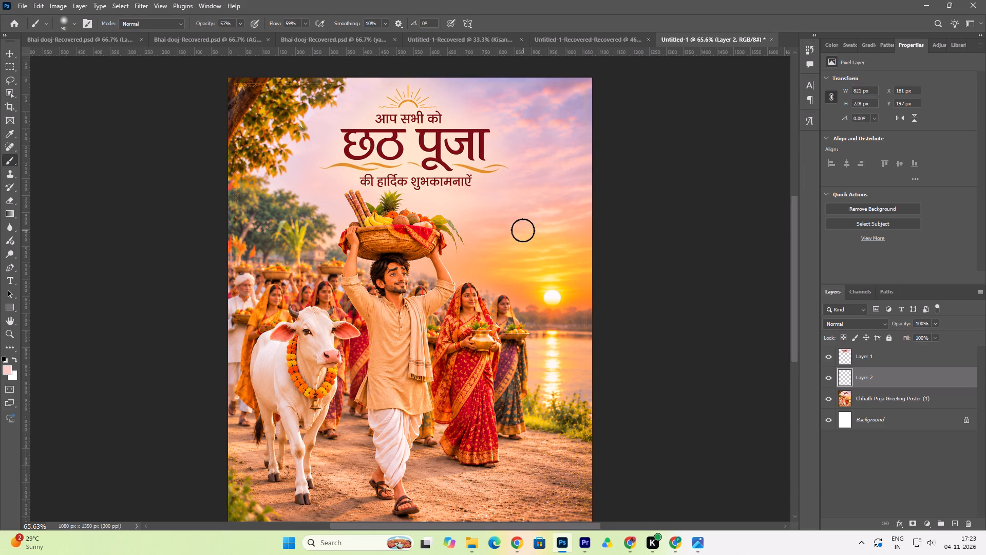
{"action": "scroll", "coordinate": [424, 148], "scroll_direction": "up", "scroll_amount": 7}
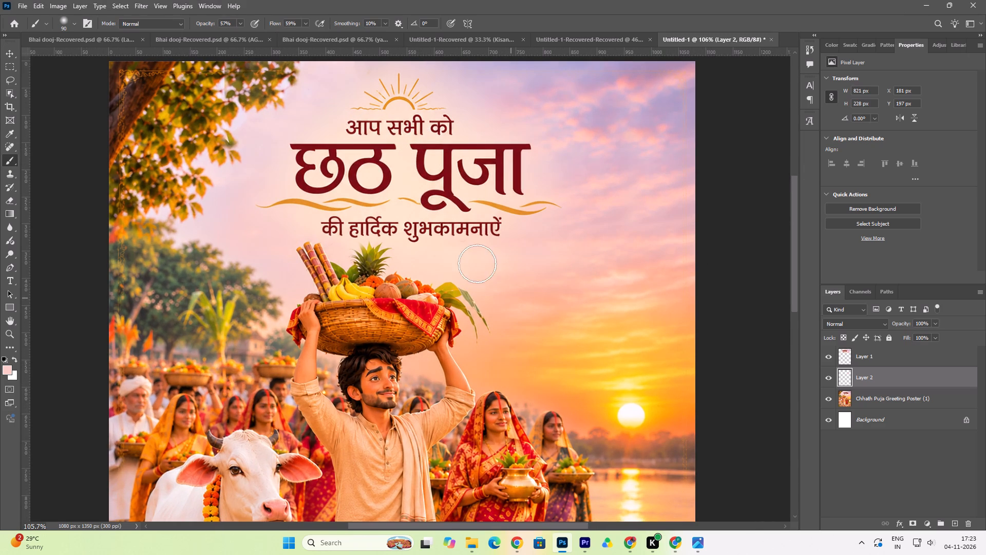
{"action": "double_click", "coordinate": [467, 238]}
{"action": "left_click", "coordinate": [464, 243]}
{"action": "left_click", "coordinate": [331, 240]}
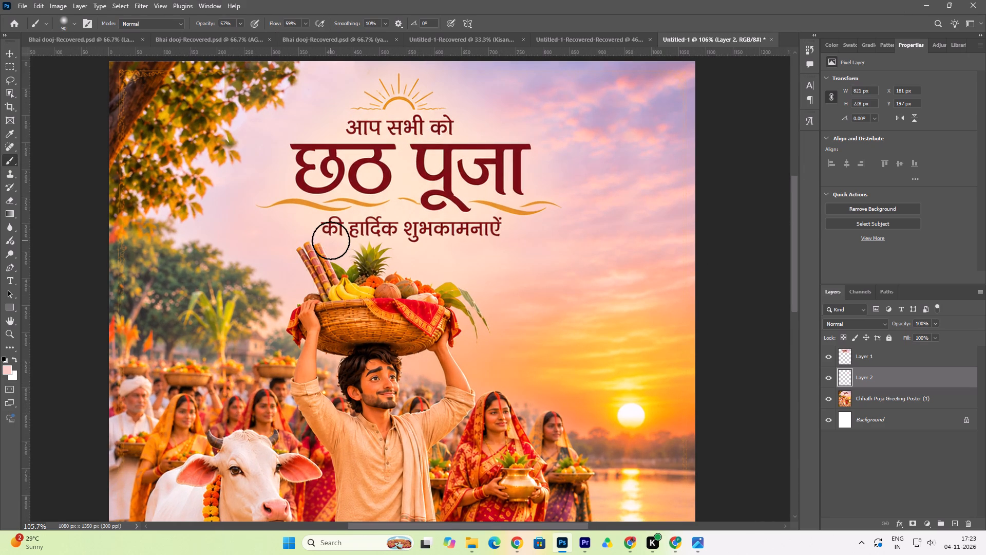
{"action": "double_click", "coordinate": [331, 240]}
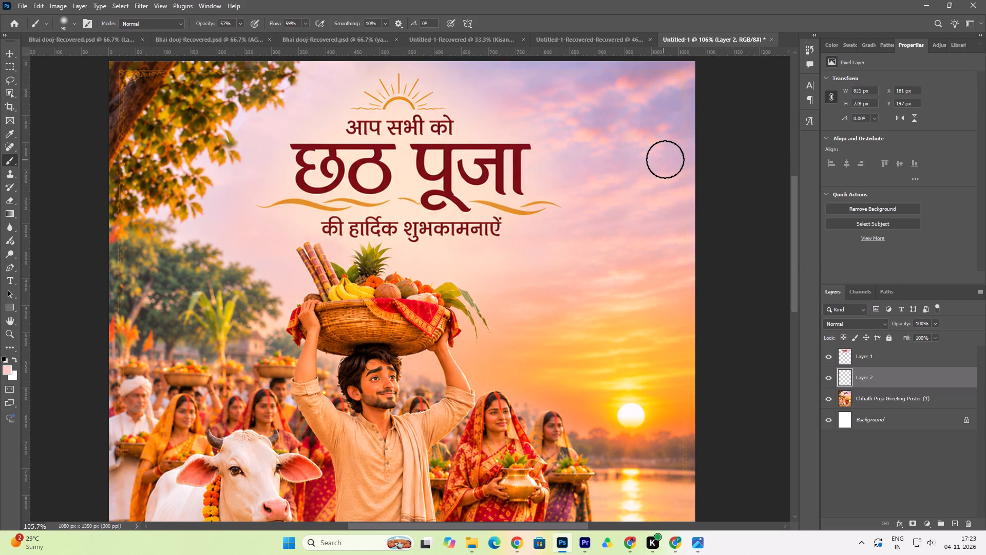
Erase the pink paint on Layer 2 from around the tops of the sugarcane.
{"action": "left_click", "coordinate": [5, 198]}
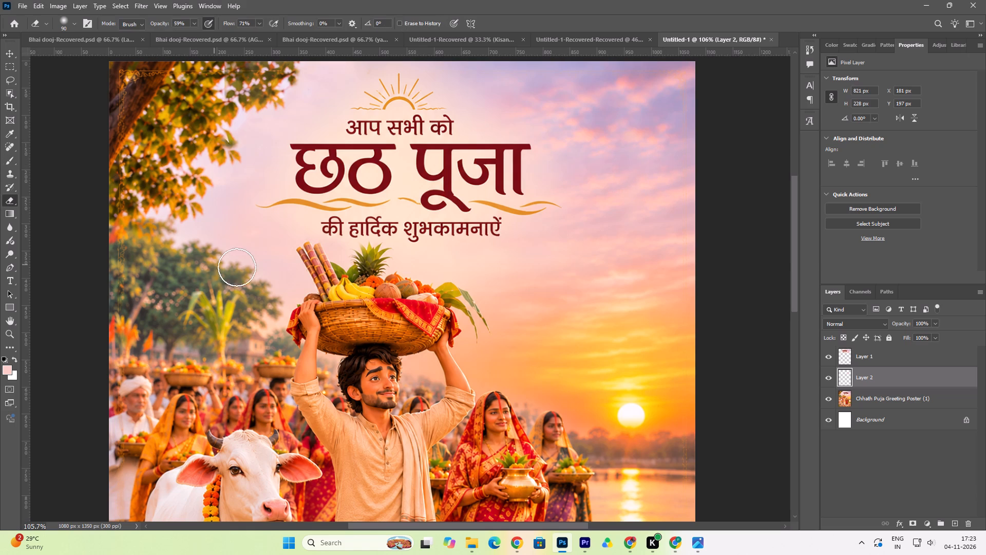
{"action": "left_click", "coordinate": [309, 258]}
{"action": "triple_click", "coordinate": [311, 258]}
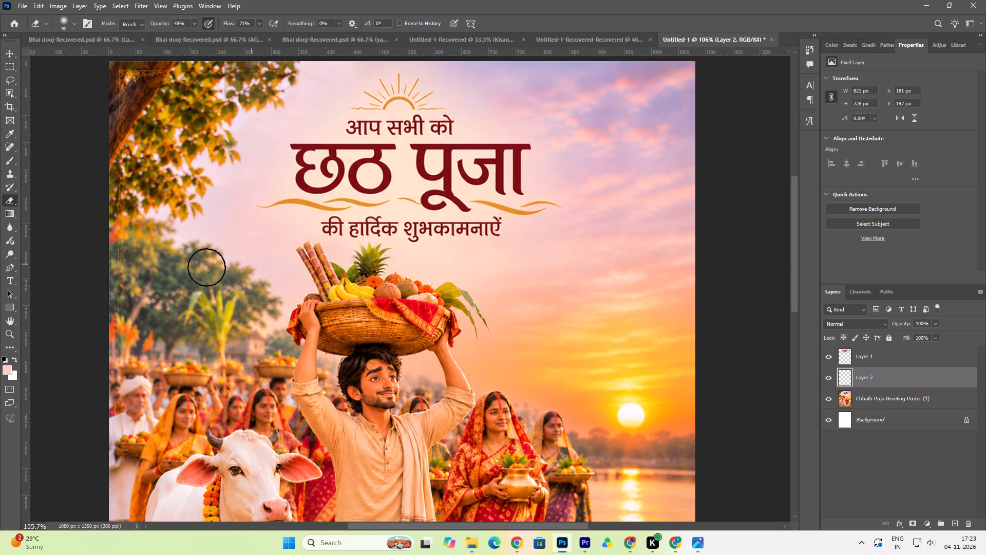
{"action": "double_click", "coordinate": [315, 258]}
{"action": "left_click", "coordinate": [8, 52]}
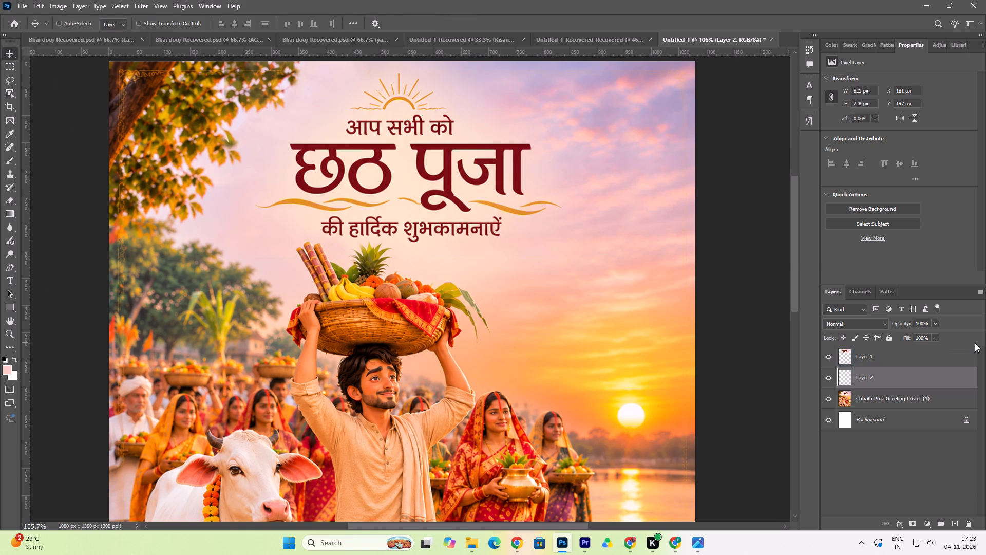
Save the poster as a Photoshop file named Chhath in the DAILY POST folder.
{"action": "key", "text": "ctrl+0"}
{"action": "key", "text": "ctrl+s"}
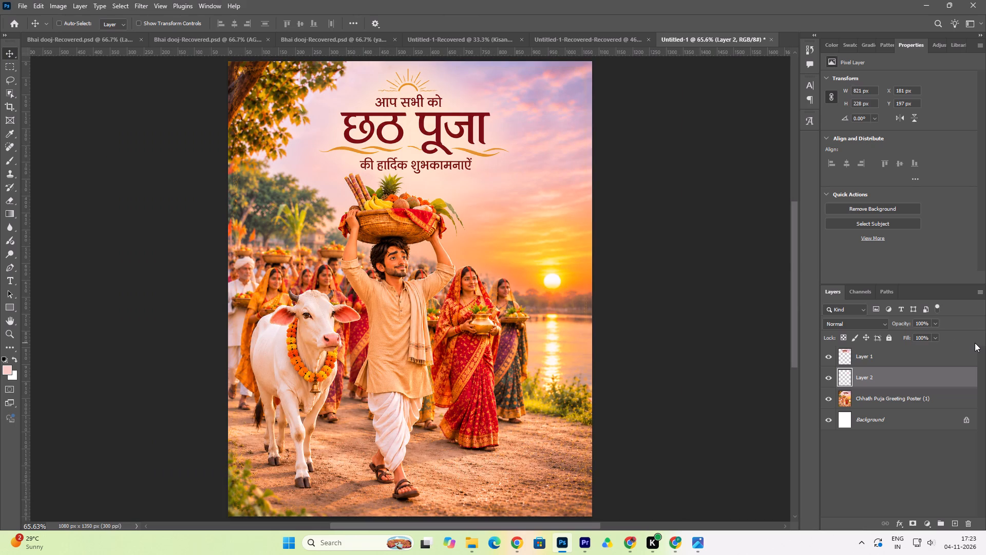
{"action": "key", "text": "BackSpace"}
{"action": "key", "text": "BackSpace"}
{"action": "key", "text": "BackSpace"}
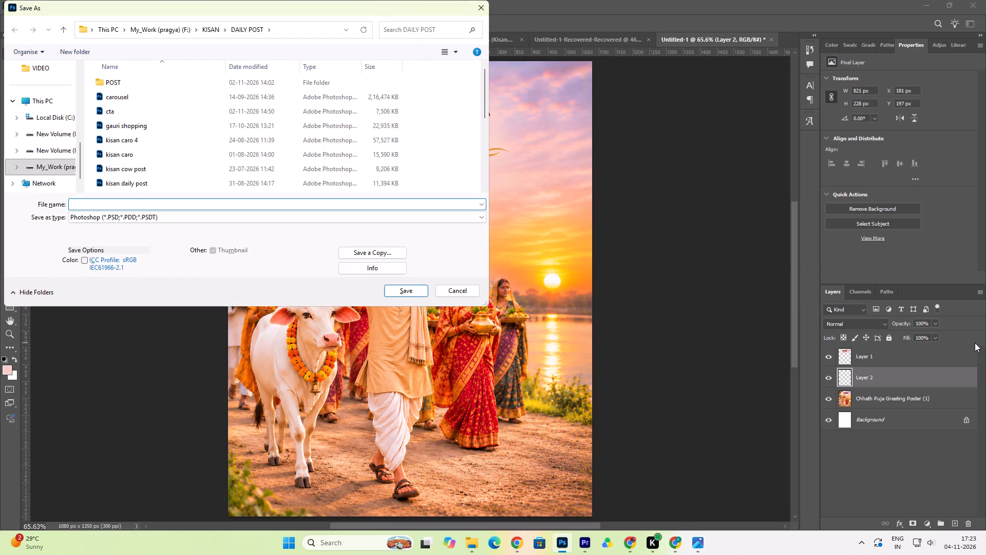
{"action": "key", "text": "c"}
{"action": "key", "text": "BackSpace"}
{"action": "key", "text": "BackSpace"}
{"action": "key", "text": "BackSpace"}
{"action": "type", "text": "hath"}
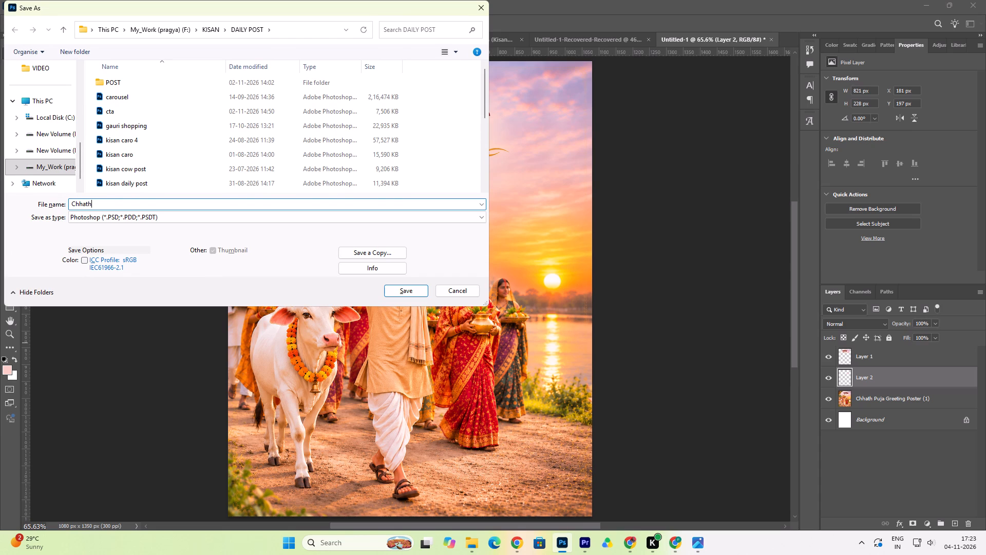
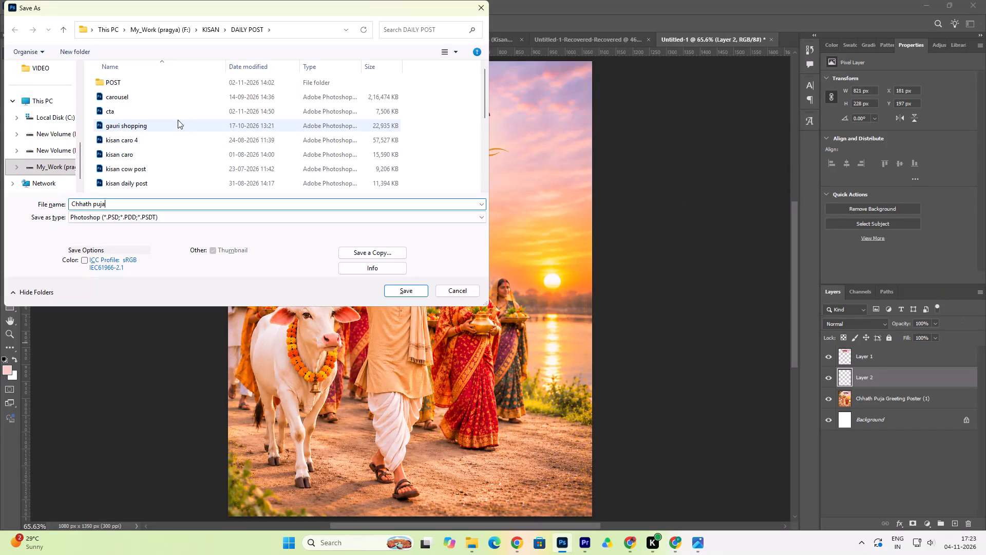
Save the poster as a Photoshop file named Chhath puja in KISAN's FESTIVE POST folder, with Maximize Compatibility on.
{"action": "left_click", "coordinate": [66, 168]}
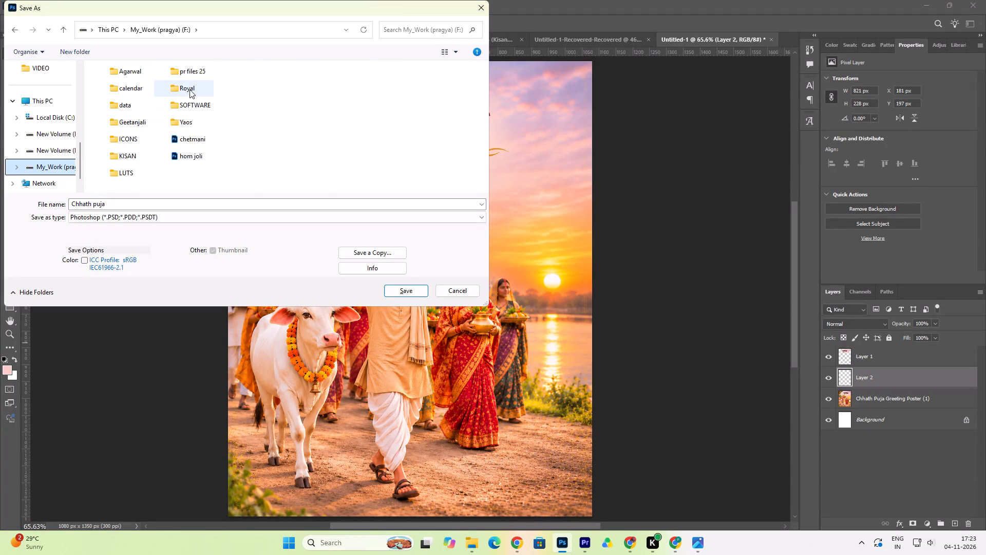
{"action": "double_click", "coordinate": [132, 158]}
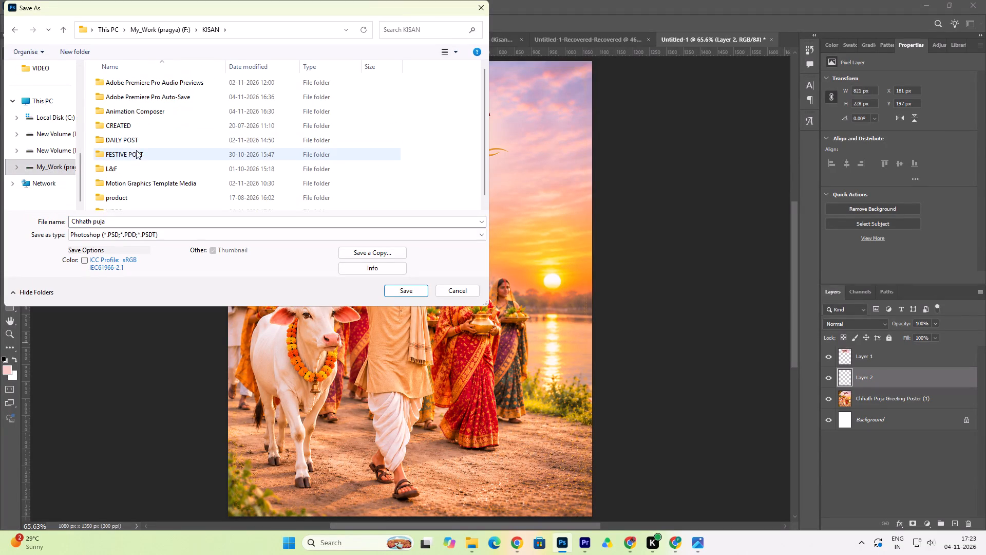
{"action": "double_click", "coordinate": [136, 150]}
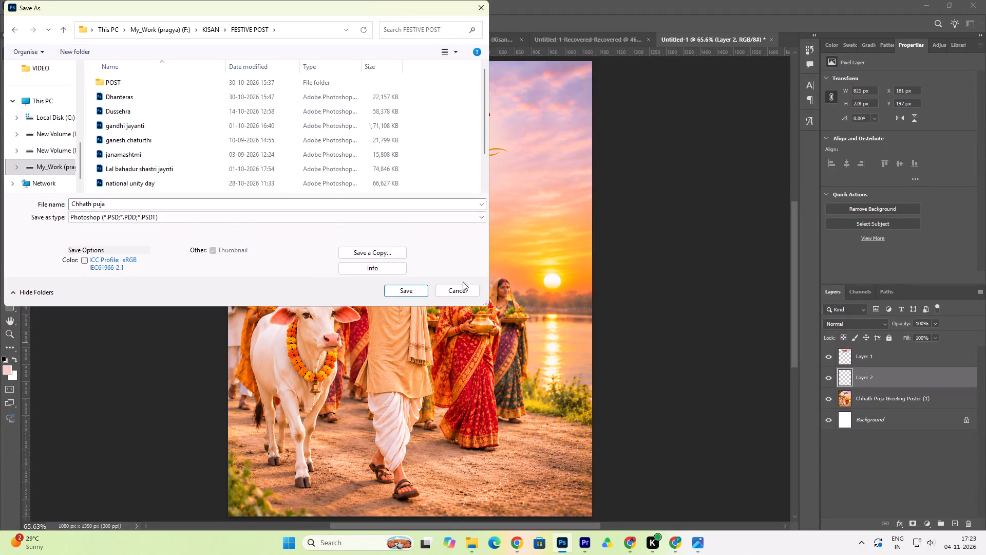
{"action": "left_click", "coordinate": [409, 292]}
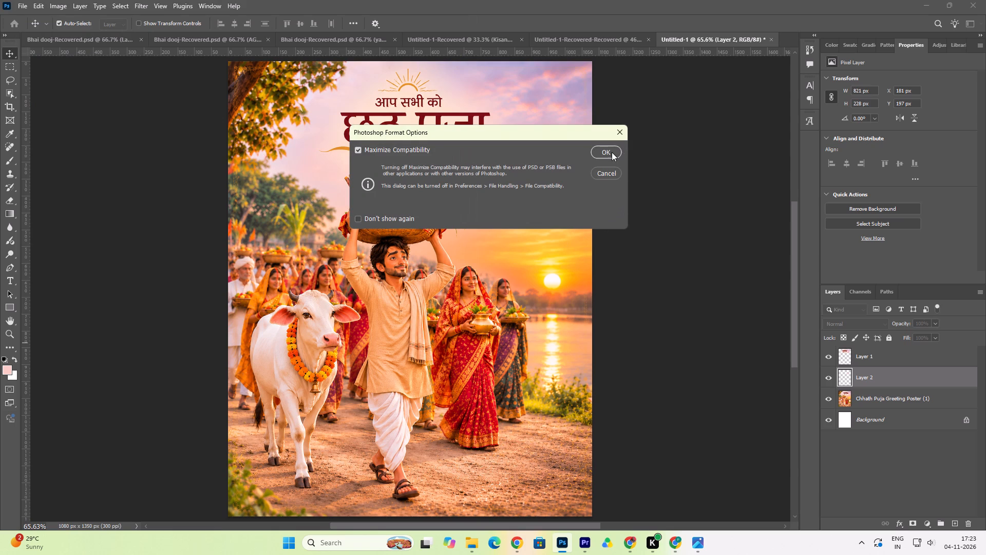
{"action": "left_click", "coordinate": [612, 152]}
Place the 26.09.2026 Kisan Daily post image from KISAN's L&F folder onto the poster at 100% size.
{"action": "left_click", "coordinate": [471, 544]}
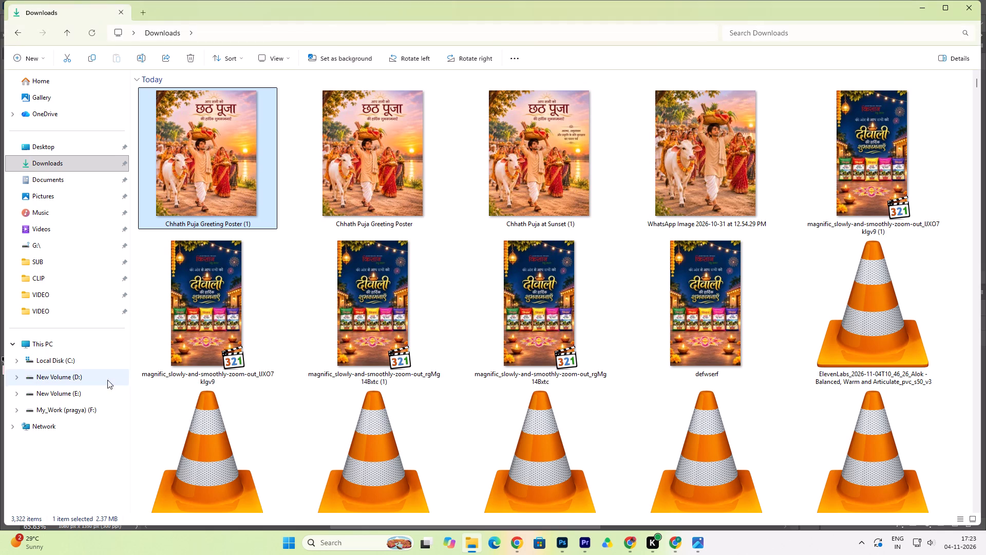
{"action": "left_click", "coordinate": [81, 413]}
{"action": "double_click", "coordinate": [186, 168]}
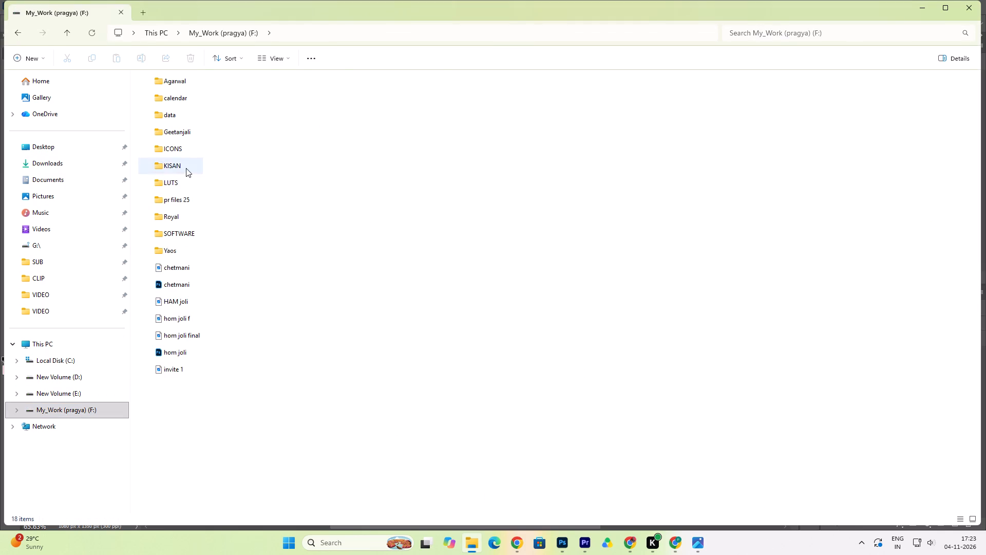
{"action": "double_click", "coordinate": [196, 182]}
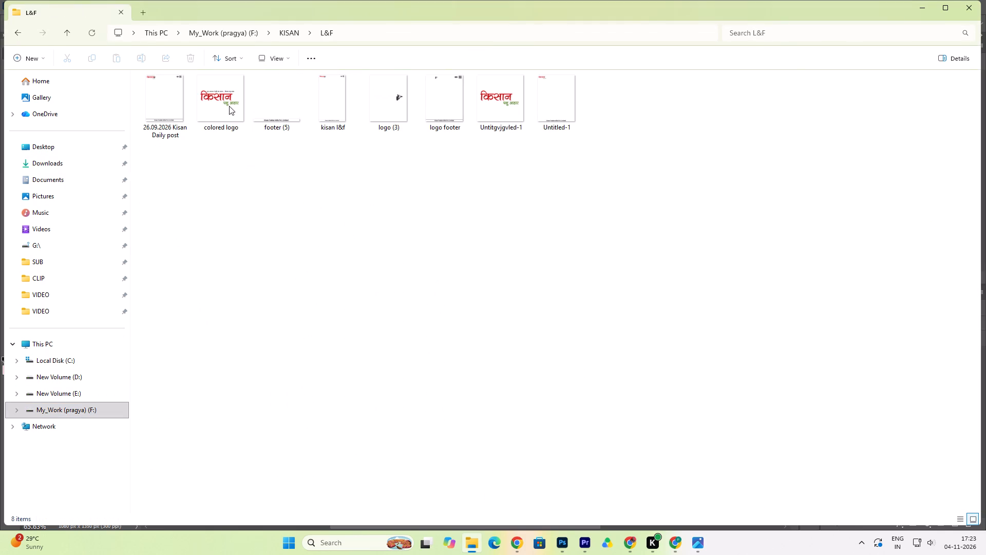
{"action": "left_click_drag", "start_coordinate": [176, 106], "coordinate": [563, 530]}
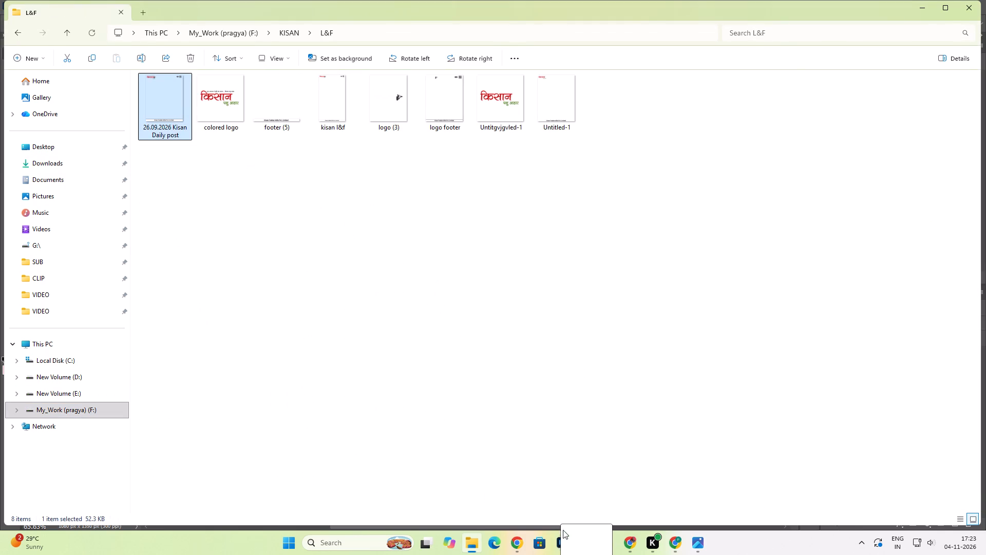
{"action": "left_click_drag", "start_coordinate": [563, 530], "coordinate": [475, 396]}
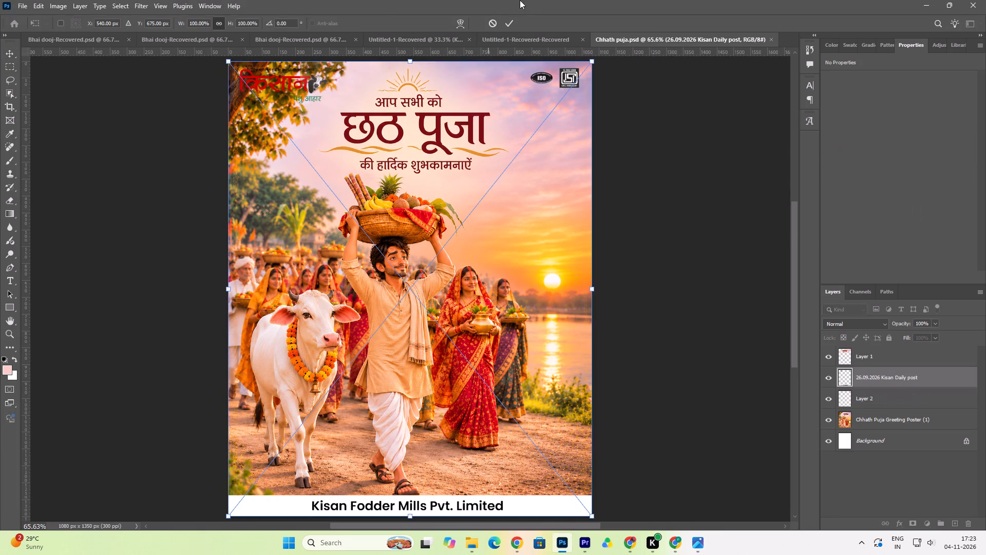
{"action": "left_click", "coordinate": [509, 21]}
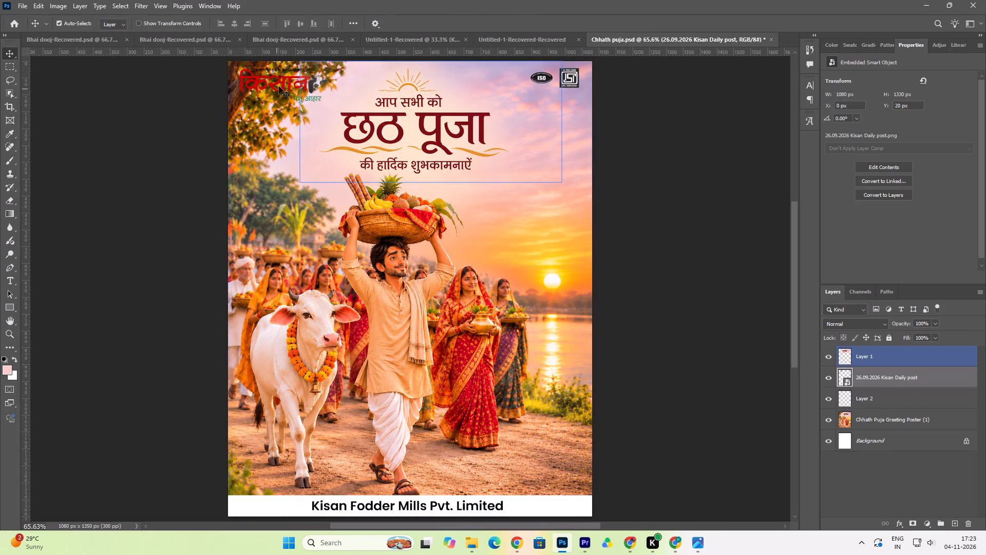
Move the 26.09.2026 Kisan Daily post layer above Layer 1, to the top of the layer stack.
{"action": "left_click", "coordinate": [279, 86]}
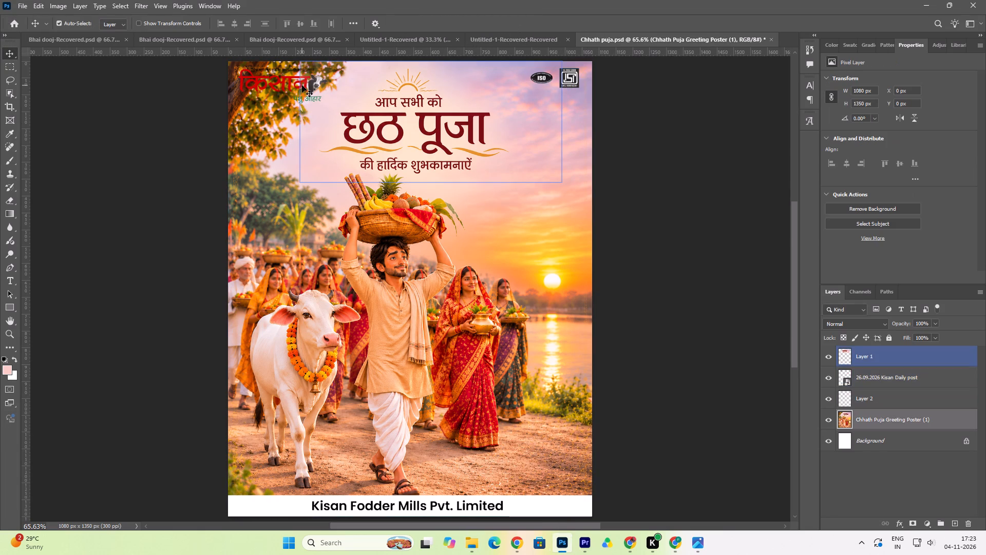
{"action": "left_click", "coordinate": [281, 85]}
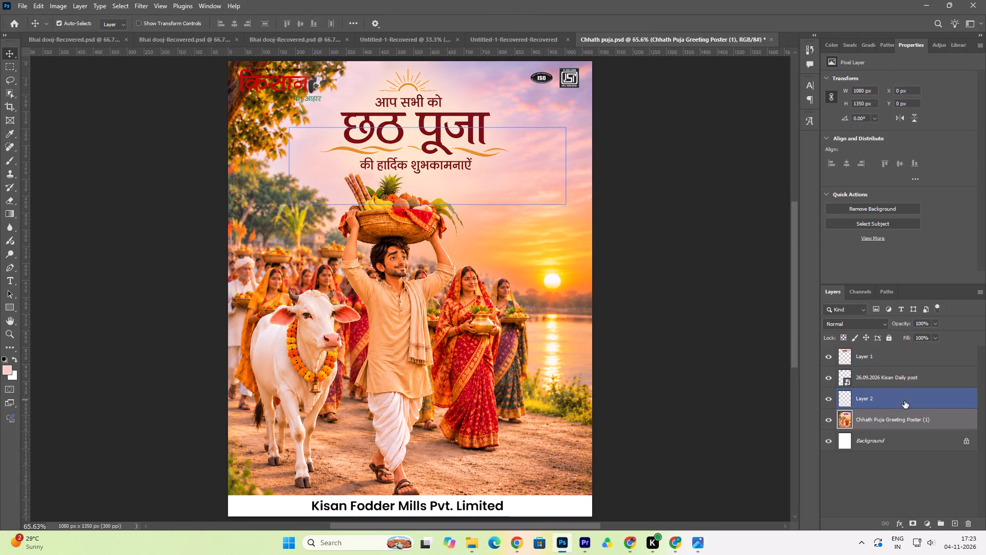
{"action": "left_click_drag", "start_coordinate": [899, 376], "coordinate": [904, 348]}
Add a new layer directly above Layer 1 and set the brush colour to pale pink #f1d9dd, sampled at the Kisan logo.
{"action": "left_click", "coordinate": [902, 375]}
{"action": "left_click", "coordinate": [956, 523]}
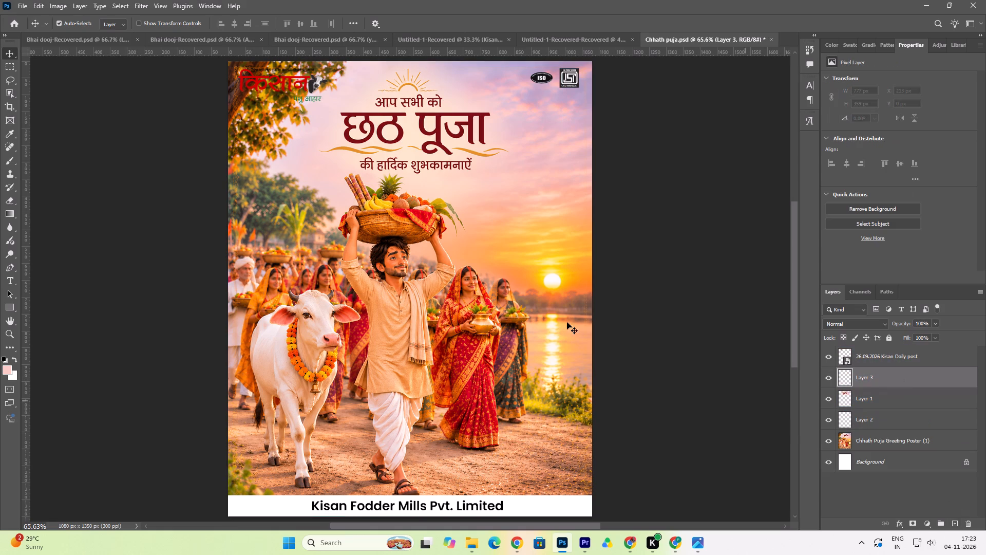
{"action": "left_click", "coordinate": [11, 159]}
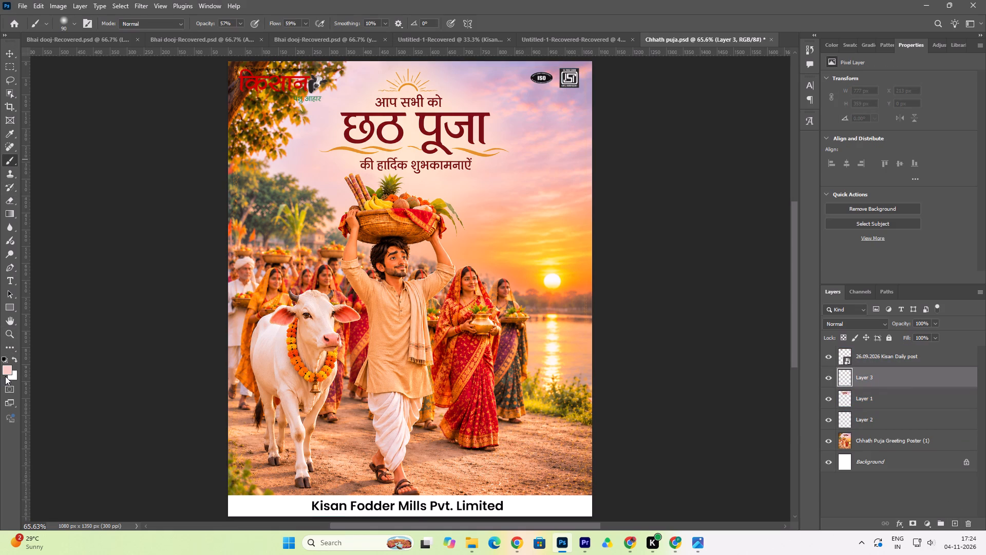
{"action": "left_click", "coordinate": [9, 372]}
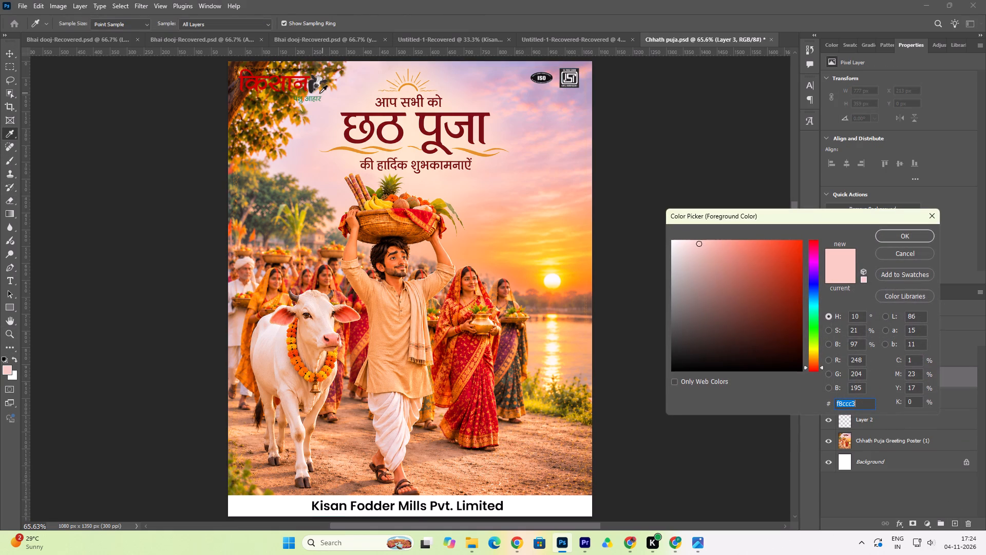
{"action": "left_click", "coordinate": [315, 94]}
{"action": "left_click", "coordinate": [893, 236]}
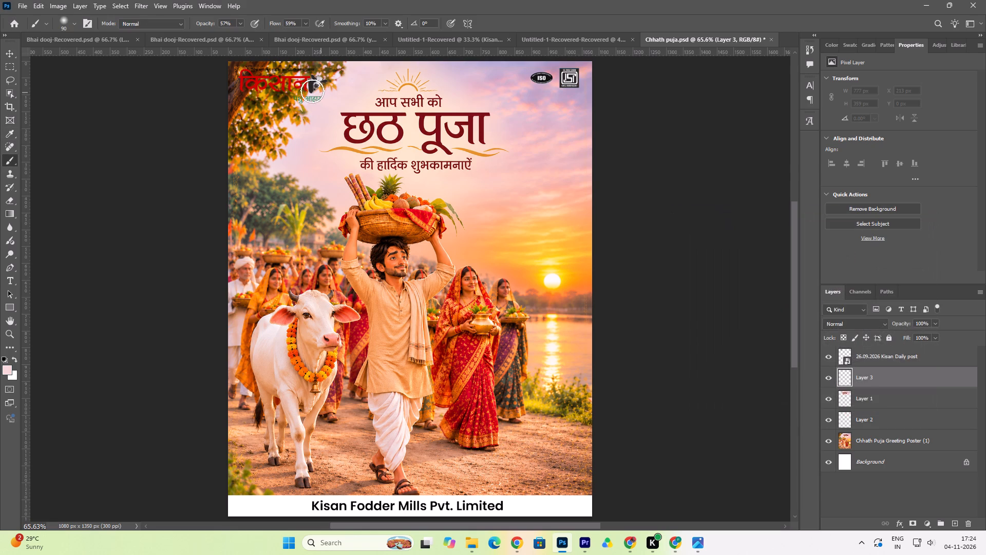
Flatten the soft round brush into an ellipse, enlarge it to 500 px, and dab pale pink behind the Kisan logo.
{"action": "left_click", "coordinate": [76, 24]}
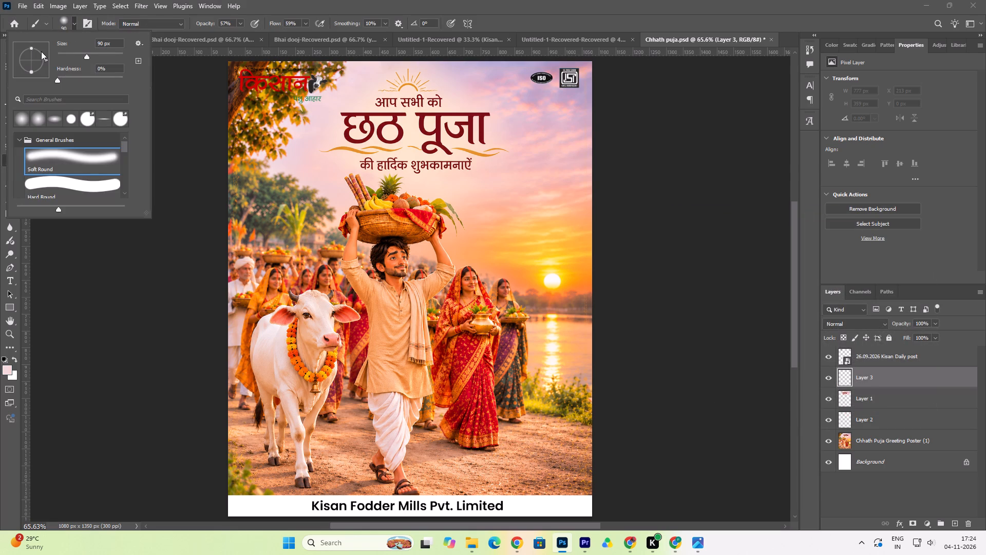
{"action": "left_click_drag", "start_coordinate": [31, 47], "coordinate": [33, 56]}
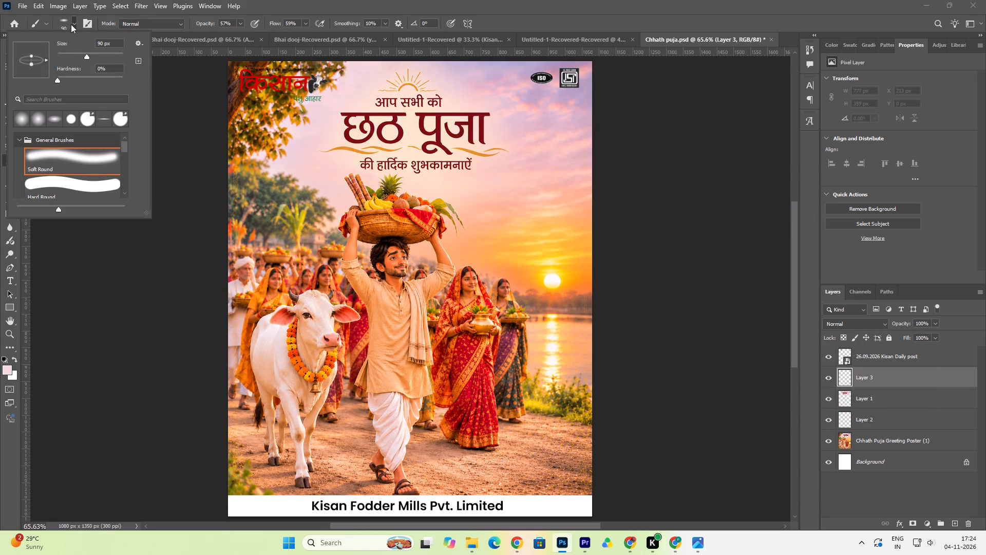
{"action": "left_click", "coordinate": [72, 24]}
{"action": "key", "text": "bracketright"}
{"action": "key", "text": "bracketright"}
{"action": "key", "text": "bracketright"}
{"action": "key", "text": "bracketright"}
{"action": "key", "text": "bracketright"}
{"action": "key", "text": "bracketright"}
{"action": "key", "text": "bracketright"}
{"action": "key", "text": "bracketright"}
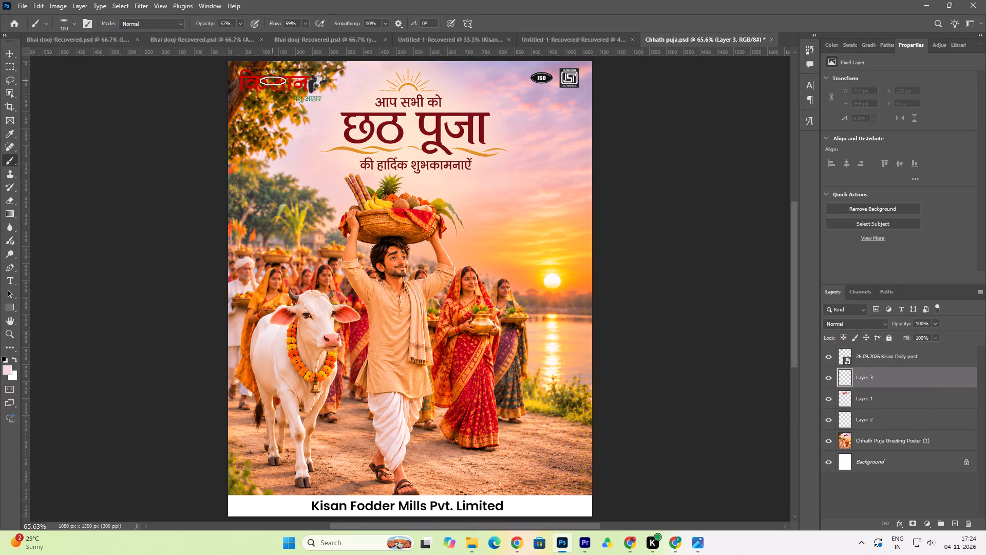
{"action": "key", "text": "bracketright"}
{"action": "left_click", "coordinate": [288, 86]}
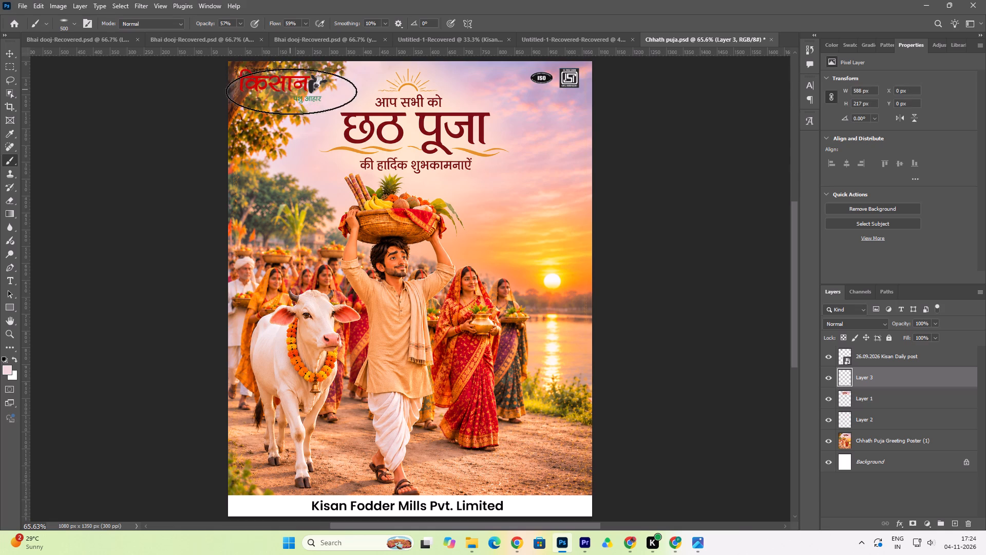
{"action": "left_click", "coordinate": [287, 91]}
{"action": "left_click", "coordinate": [299, 79]}
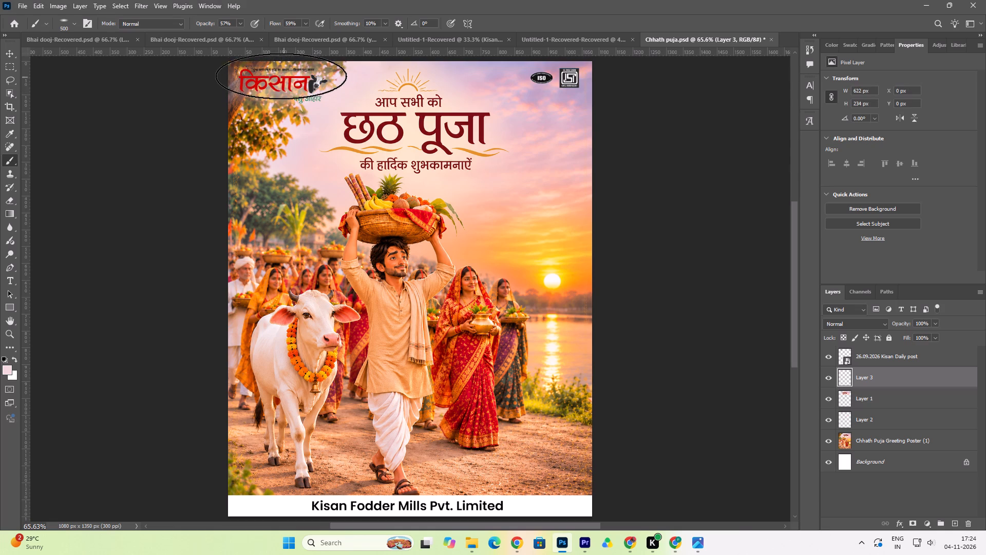
{"action": "left_click", "coordinate": [270, 73]}
{"action": "left_click", "coordinate": [269, 67]}
{"action": "left_click", "coordinate": [302, 67]}
{"action": "left_click", "coordinate": [290, 95]}
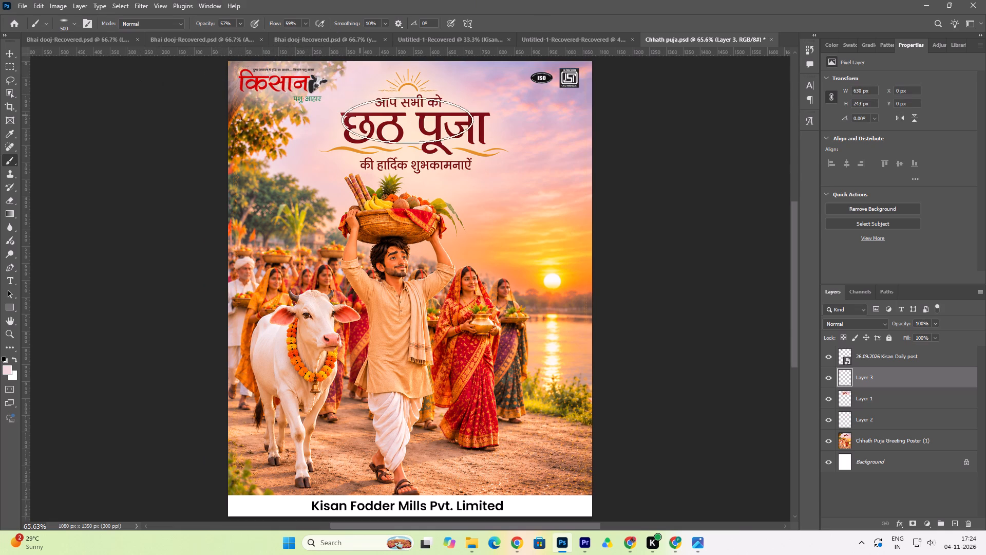
Hide Layer 3 and add a new empty layer above it.
{"action": "left_click", "coordinate": [825, 378]}
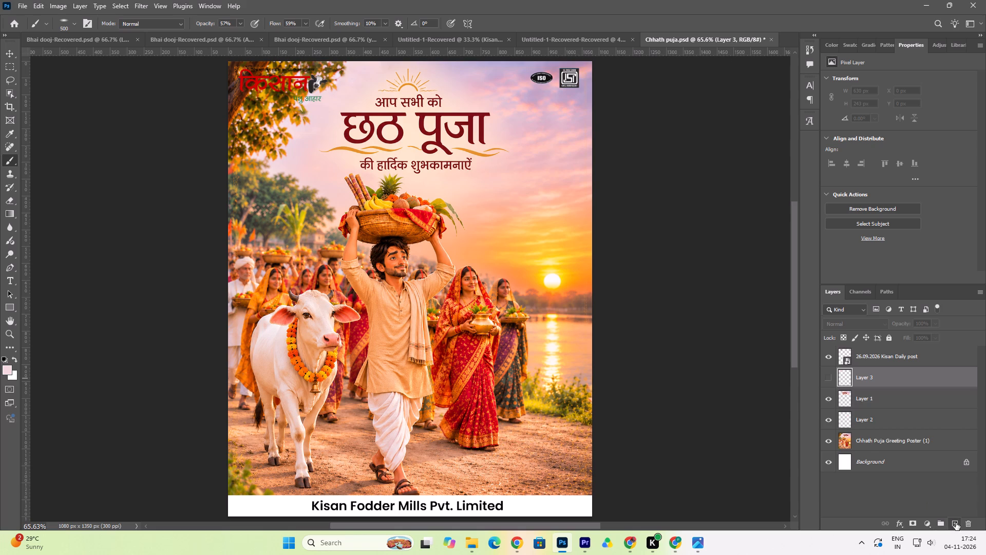
{"action": "left_click", "coordinate": [956, 523]}
With a rounder soft brush at 500 and then 400 px, dab peach #feb37f behind the Kisan logo on the new layer.
{"action": "left_click", "coordinate": [75, 23]}
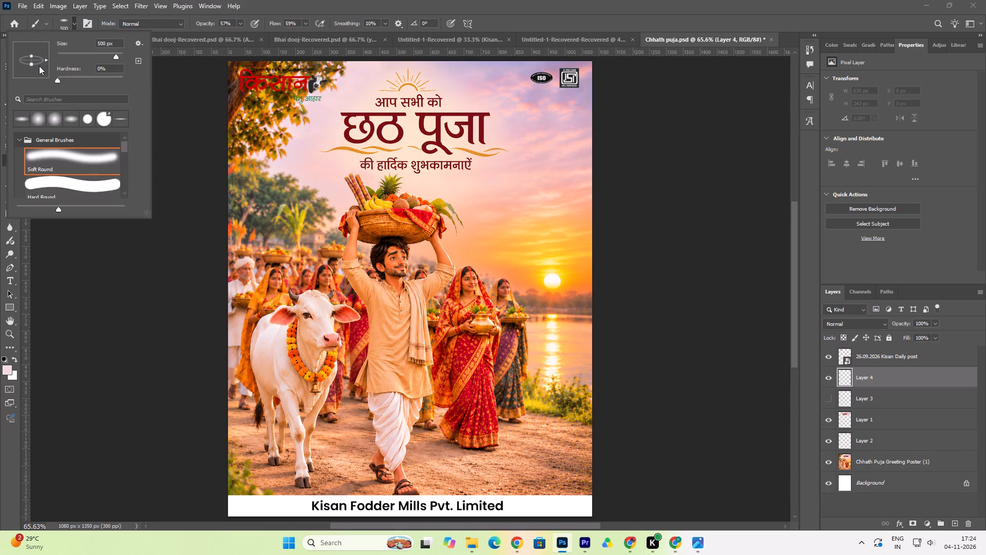
{"action": "left_click_drag", "start_coordinate": [31, 63], "coordinate": [31, 67]}
{"action": "left_click_drag", "start_coordinate": [31, 67], "coordinate": [32, 68]}
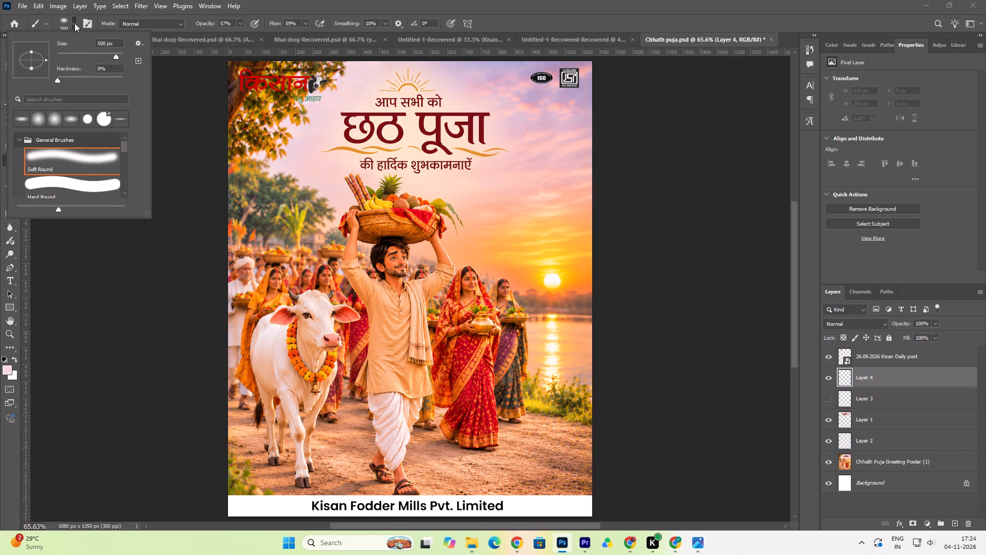
{"action": "left_click", "coordinate": [74, 23]}
{"action": "left_click", "coordinate": [6, 369]}
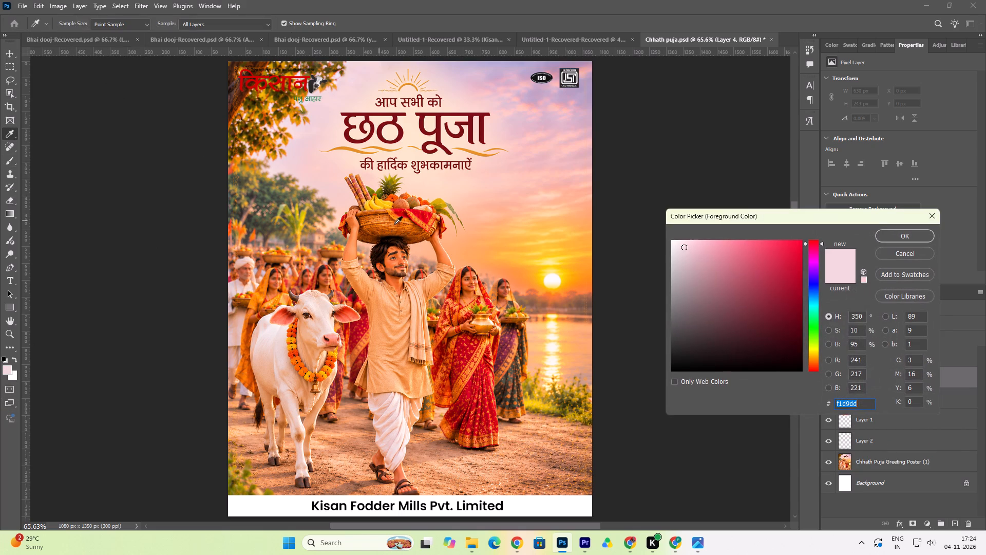
{"action": "left_click", "coordinate": [460, 235]}
{"action": "left_click", "coordinate": [915, 235]}
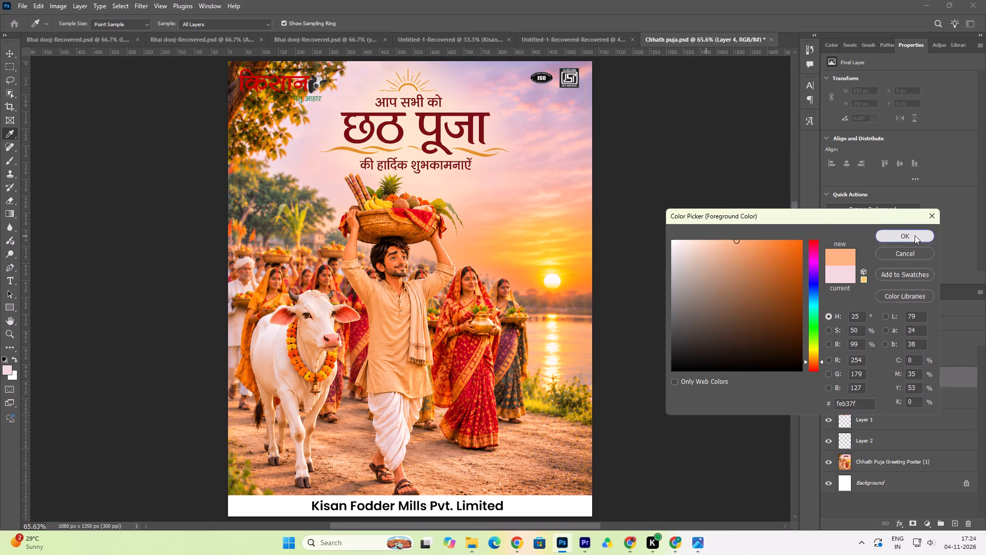
{"action": "left_click", "coordinate": [278, 87]}
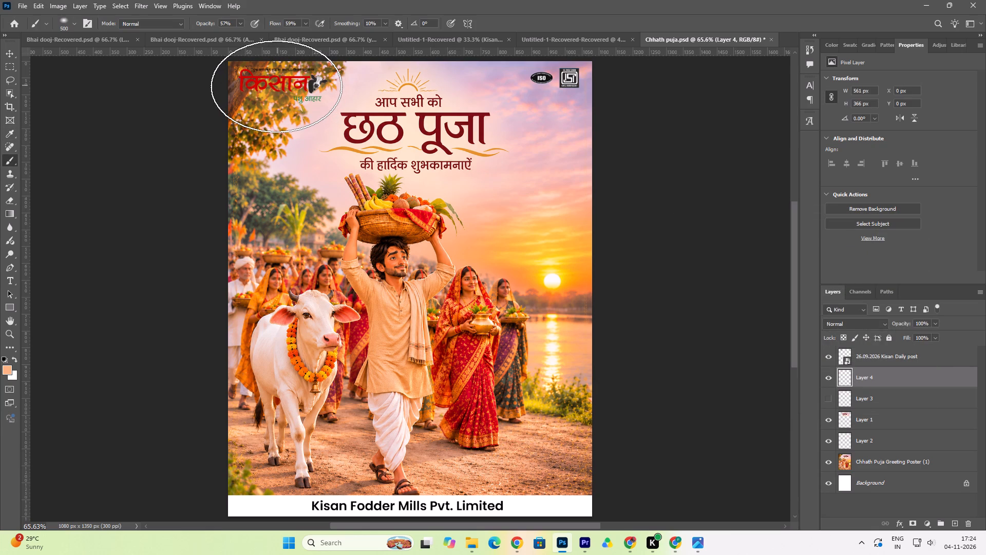
{"action": "key", "text": "bracketleft"}
{"action": "left_click", "coordinate": [286, 85]}
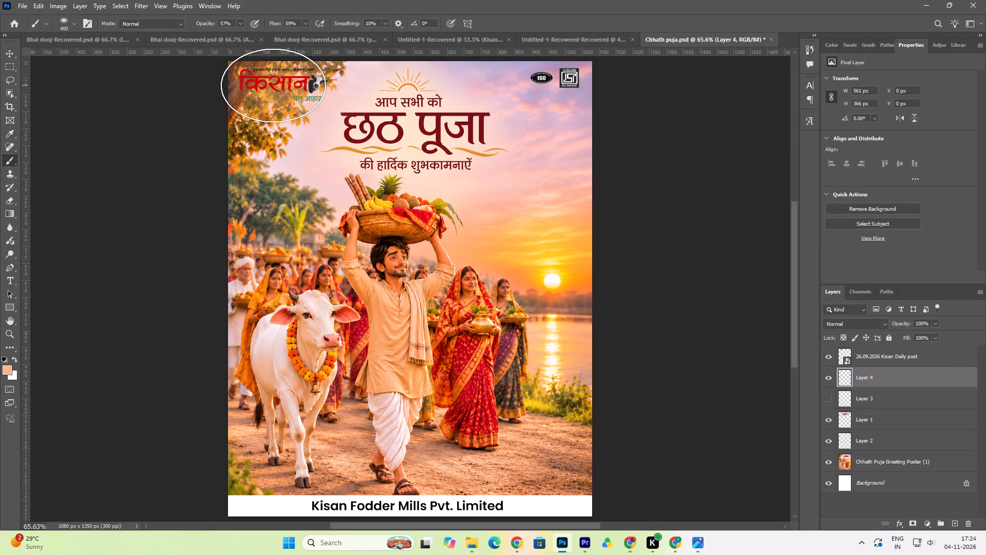
{"action": "left_click", "coordinate": [263, 83]}
{"action": "left_click", "coordinate": [297, 82]}
{"action": "left_click", "coordinate": [313, 80]}
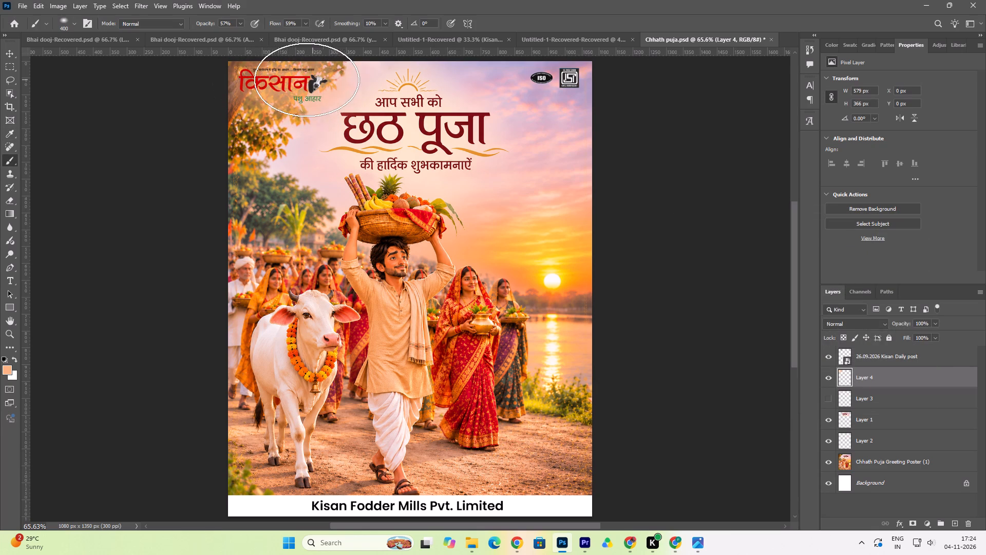
{"action": "left_click", "coordinate": [248, 83]}
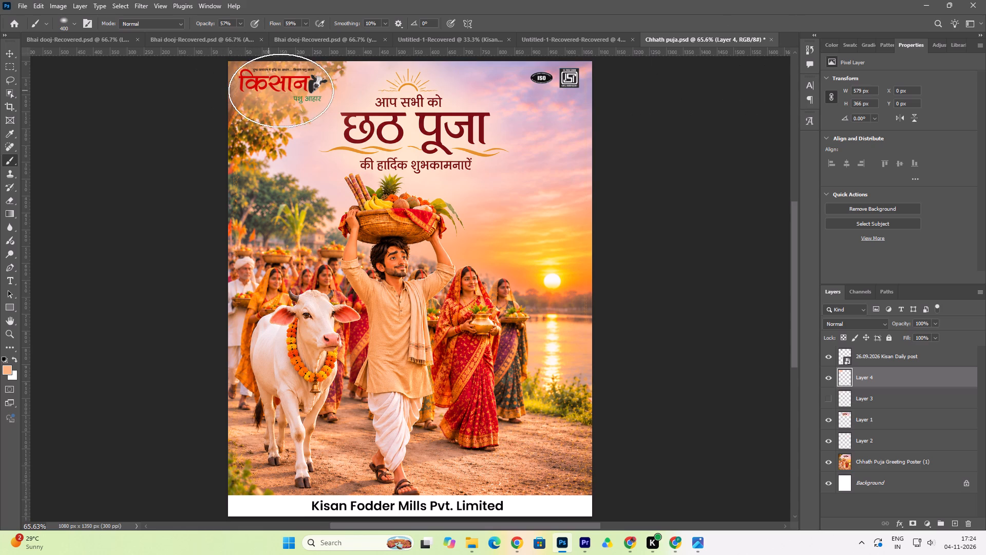
{"action": "left_click", "coordinate": [301, 84]}
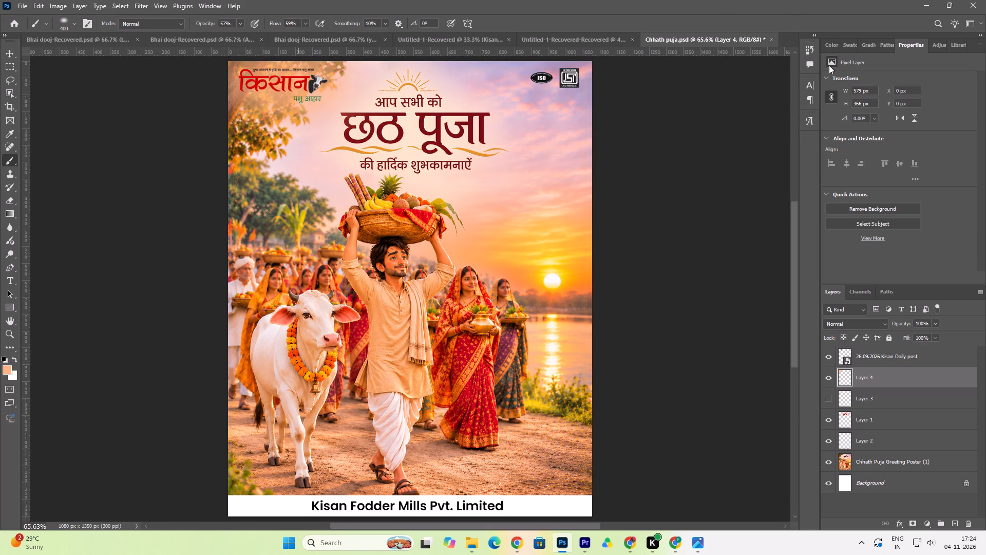
Set the brush colour to pale pink #fad5c9, sampled beside the heading, and dab it behind the Kisan logo on Layer 4.
{"action": "scroll", "coordinate": [421, 162], "scroll_direction": "up", "scroll_amount": 3}
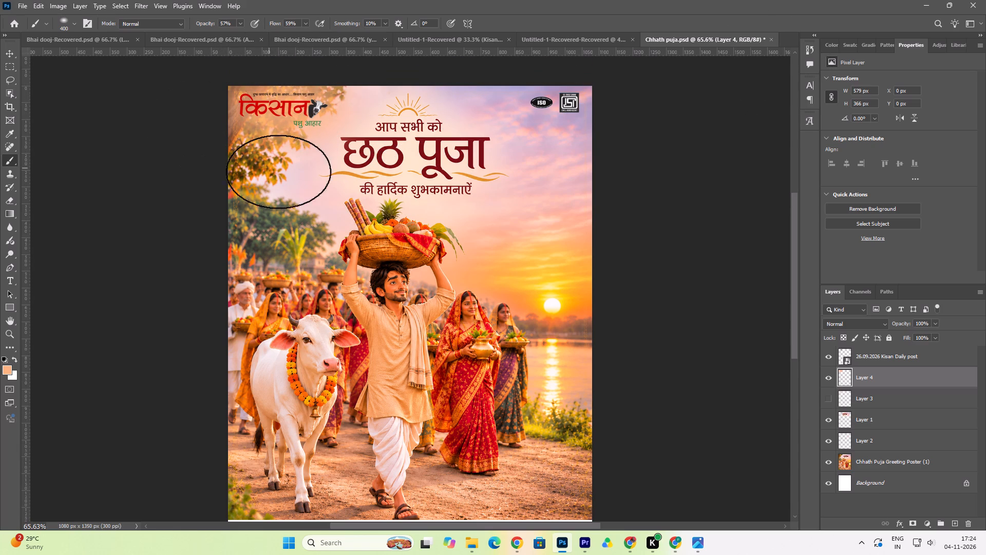
{"action": "left_click", "coordinate": [5, 373]}
{"action": "left_click", "coordinate": [331, 182]}
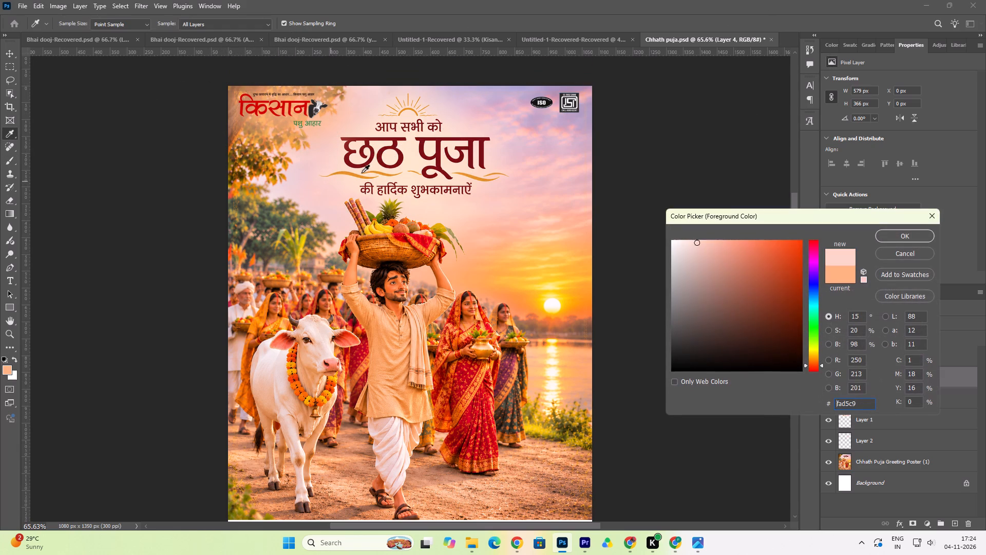
{"action": "left_click", "coordinate": [914, 236]}
{"action": "left_click", "coordinate": [290, 107]}
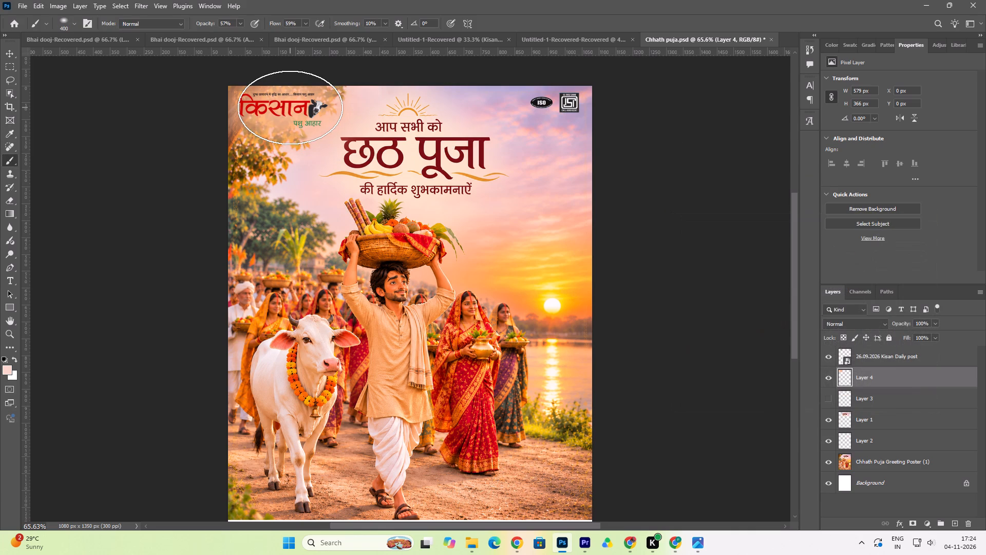
{"action": "left_click", "coordinate": [259, 106]}
{"action": "left_click", "coordinate": [301, 109]}
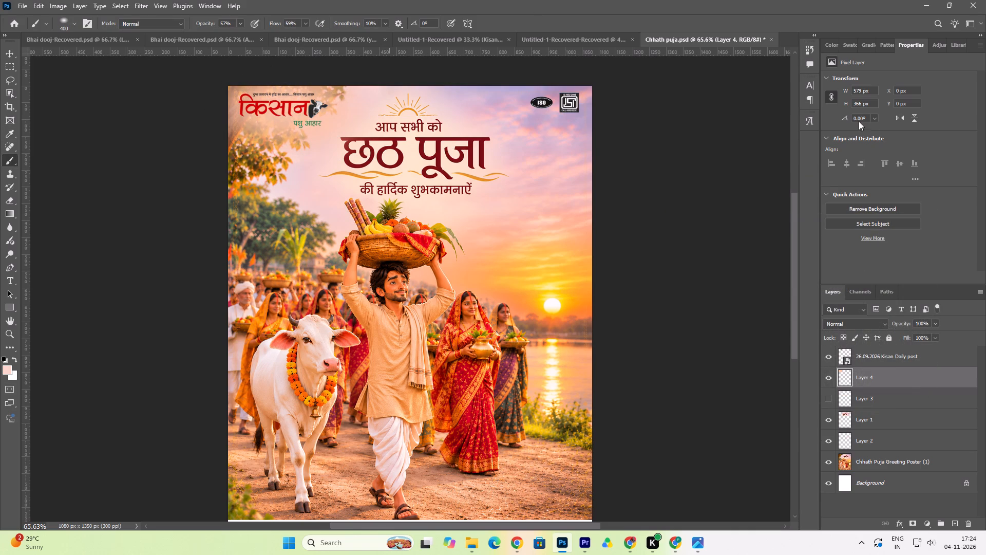
With a soft 90 px eraser at 59% opacity, erase Layer 4's glow along the poster's edges to the left of and above the Kisan logo.
{"action": "left_click", "coordinate": [6, 205]}
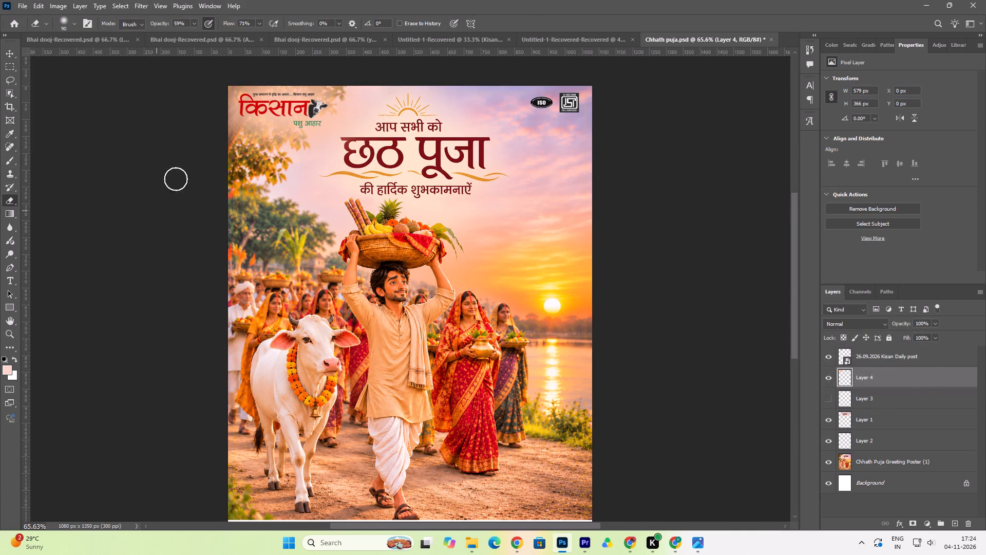
{"action": "double_click", "coordinate": [234, 133]}
{"action": "left_click", "coordinate": [225, 127]}
{"action": "left_click", "coordinate": [222, 122]}
{"action": "left_click", "coordinate": [221, 113]}
{"action": "left_click", "coordinate": [221, 106]}
{"action": "left_click", "coordinate": [221, 96]}
{"action": "left_click", "coordinate": [223, 84]}
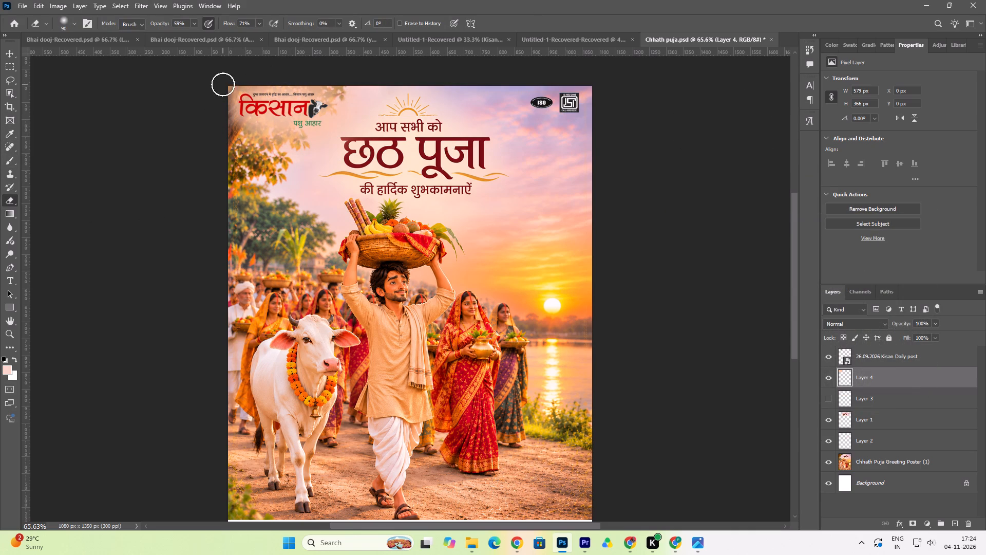
{"action": "left_click", "coordinate": [225, 80]}
{"action": "double_click", "coordinate": [231, 80]}
{"action": "left_click", "coordinate": [240, 77]}
{"action": "left_click", "coordinate": [224, 90]}
{"action": "double_click", "coordinate": [224, 109]}
{"action": "left_click", "coordinate": [221, 125]}
Erase Layer 4's glow along the underside of the Kisan logo and up its right side.
{"action": "left_click", "coordinate": [235, 140]}
{"action": "double_click", "coordinate": [254, 141]}
{"action": "left_click", "coordinate": [269, 137]}
{"action": "left_click", "coordinate": [246, 133]}
{"action": "left_click", "coordinate": [264, 133]}
{"action": "left_click", "coordinate": [271, 133]}
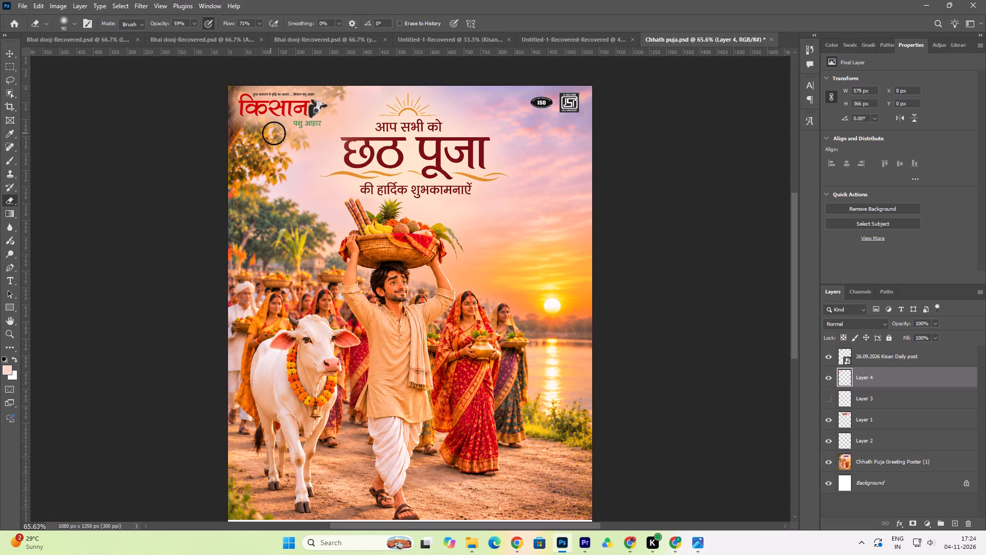
{"action": "double_click", "coordinate": [275, 133]}
{"action": "left_click", "coordinate": [279, 140]}
{"action": "left_click", "coordinate": [289, 140]}
{"action": "left_click", "coordinate": [297, 142]}
{"action": "left_click", "coordinate": [307, 142]}
{"action": "double_click", "coordinate": [323, 143]}
{"action": "left_click_drag", "start_coordinate": [327, 138], "coordinate": [332, 136]}
{"action": "left_click", "coordinate": [335, 133]}
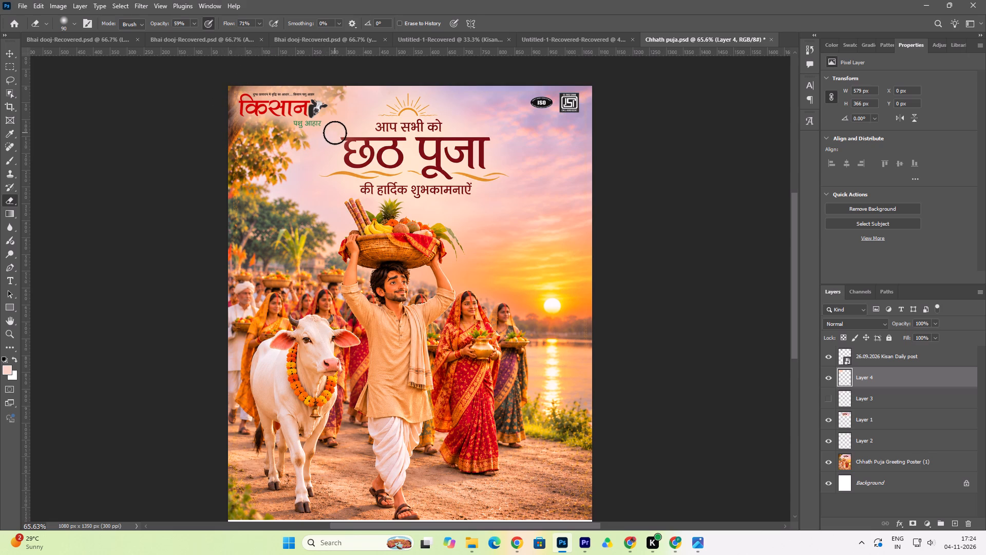
{"action": "double_click", "coordinate": [339, 124]}
{"action": "left_click", "coordinate": [338, 119]}
{"action": "left_click", "coordinate": [342, 111]}
{"action": "left_click", "coordinate": [344, 106]}
{"action": "left_click", "coordinate": [340, 97]}
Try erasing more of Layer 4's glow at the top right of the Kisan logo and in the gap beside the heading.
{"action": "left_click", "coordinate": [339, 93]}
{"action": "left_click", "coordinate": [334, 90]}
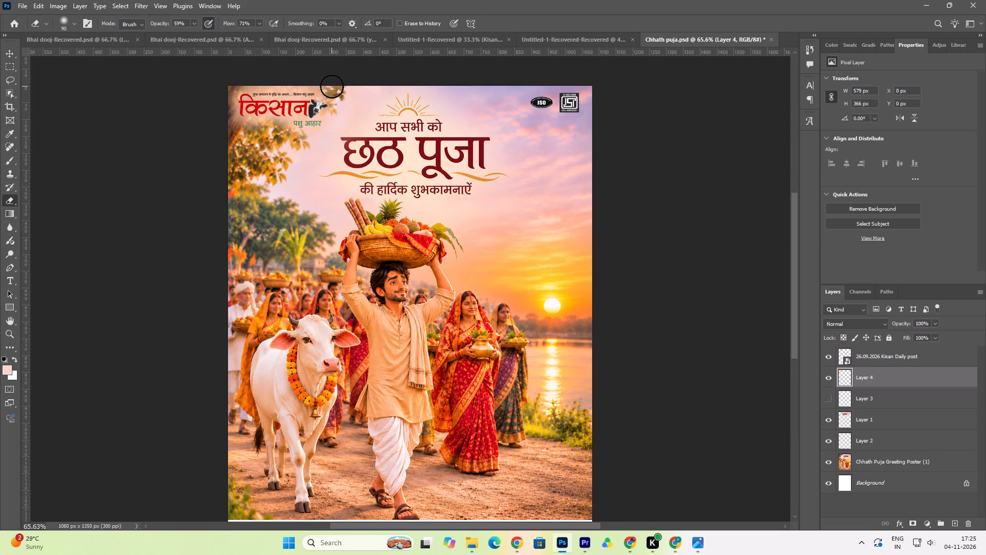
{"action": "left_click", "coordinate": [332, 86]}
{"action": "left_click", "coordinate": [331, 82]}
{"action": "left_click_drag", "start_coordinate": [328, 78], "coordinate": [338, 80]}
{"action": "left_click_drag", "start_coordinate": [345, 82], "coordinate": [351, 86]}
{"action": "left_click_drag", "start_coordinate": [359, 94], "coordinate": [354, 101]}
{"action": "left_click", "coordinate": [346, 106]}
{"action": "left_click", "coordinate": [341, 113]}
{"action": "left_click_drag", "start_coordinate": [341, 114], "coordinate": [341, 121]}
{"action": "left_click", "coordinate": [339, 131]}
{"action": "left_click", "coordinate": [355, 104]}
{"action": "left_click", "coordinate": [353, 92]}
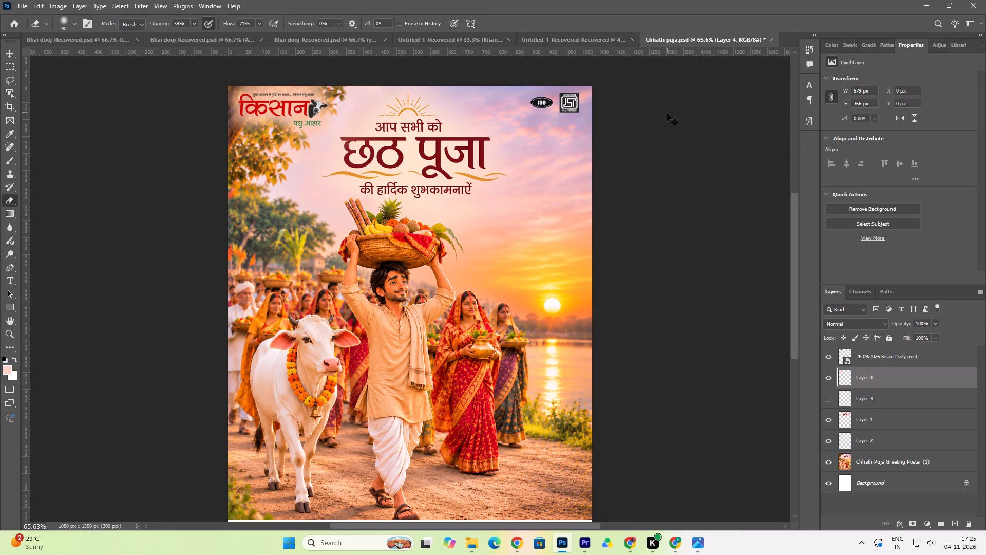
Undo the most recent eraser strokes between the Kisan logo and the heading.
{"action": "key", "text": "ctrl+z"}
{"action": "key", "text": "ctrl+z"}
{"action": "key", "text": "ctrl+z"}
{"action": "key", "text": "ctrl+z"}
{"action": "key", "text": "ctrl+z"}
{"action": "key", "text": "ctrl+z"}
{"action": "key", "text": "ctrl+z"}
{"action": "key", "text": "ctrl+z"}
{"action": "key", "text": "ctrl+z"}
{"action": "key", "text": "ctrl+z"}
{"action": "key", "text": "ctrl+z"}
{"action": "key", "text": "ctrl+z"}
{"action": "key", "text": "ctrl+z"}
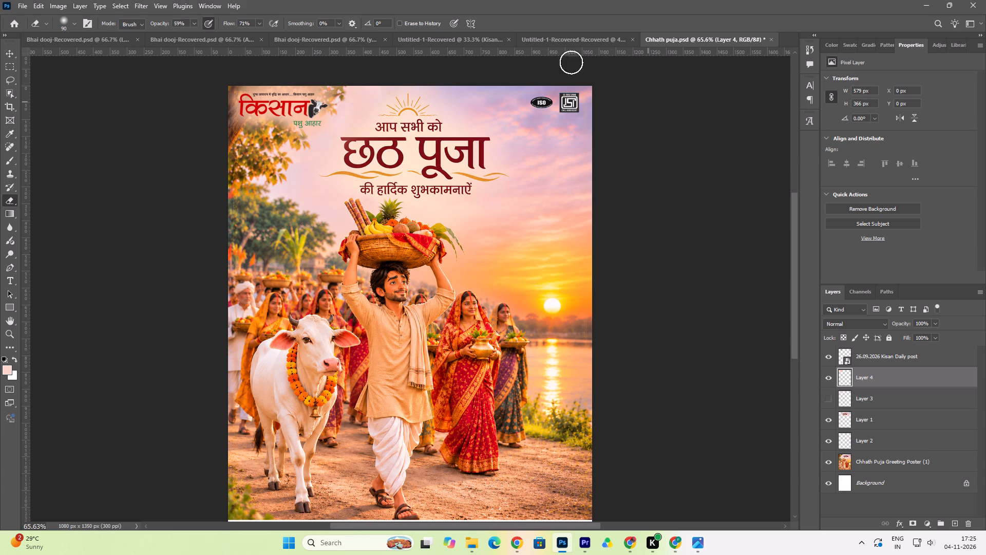
Set the eraser to 15% opacity, 18% flow and 500 px, and lightly fade Layer 4's glow over the Kisan logo.
{"action": "scroll", "coordinate": [339, 129], "scroll_direction": "up", "scroll_amount": 1}
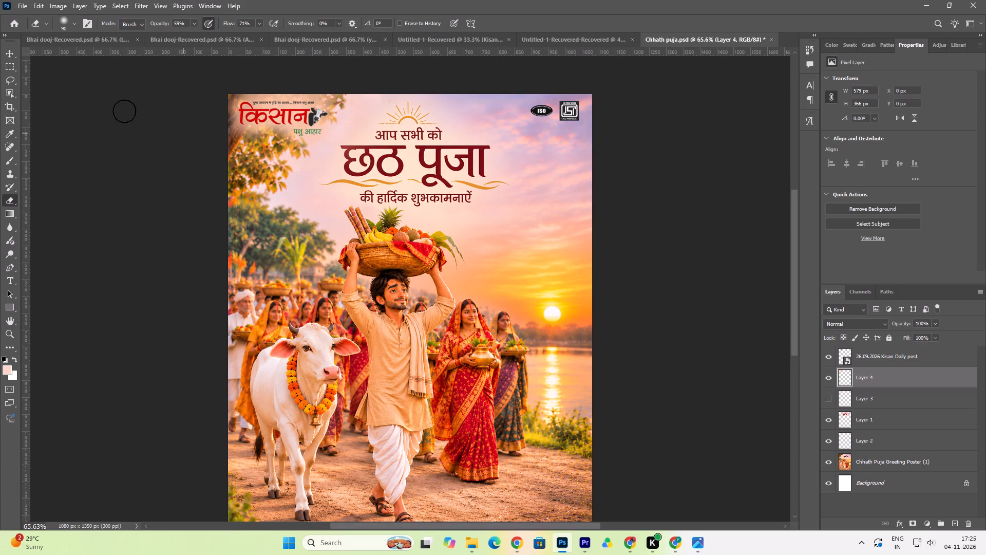
{"action": "left_click", "coordinate": [7, 51]}
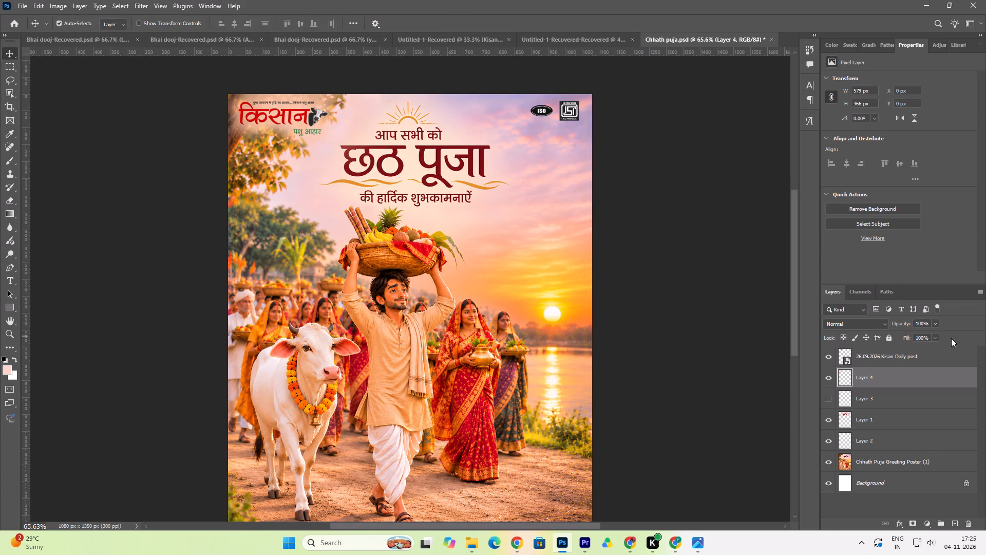
{"action": "left_click", "coordinate": [895, 379]}
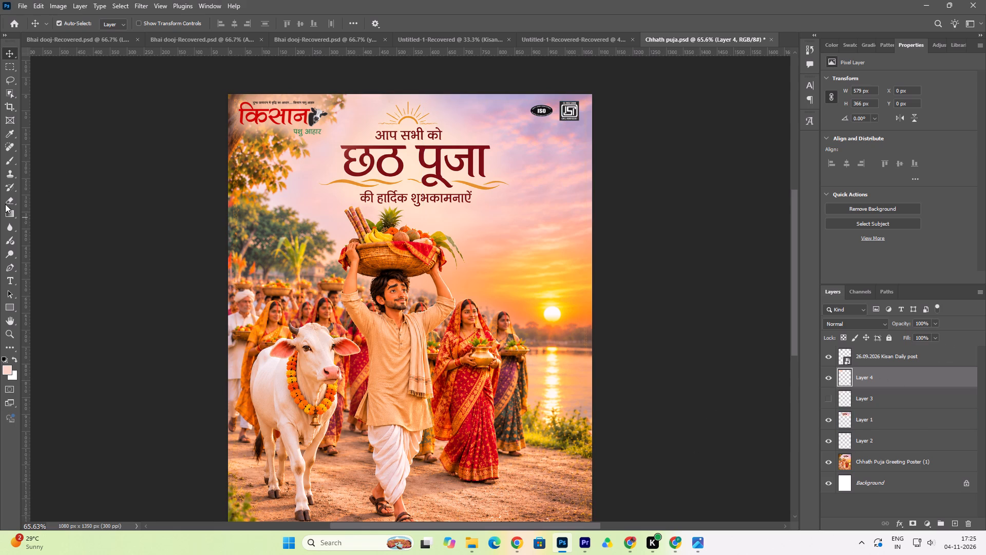
{"action": "left_click", "coordinate": [5, 204]}
{"action": "left_click_drag", "start_coordinate": [159, 24], "coordinate": [152, 27]}
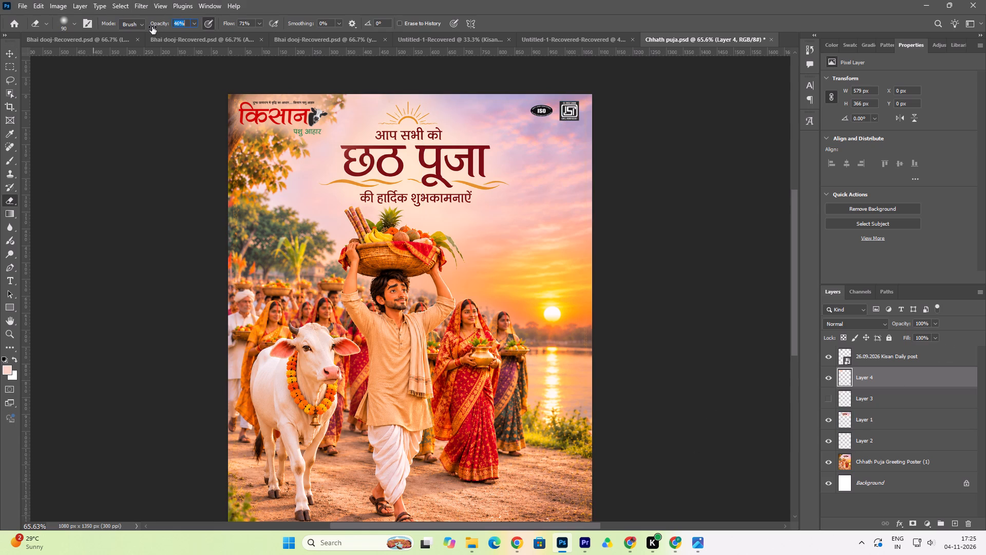
{"action": "left_click_drag", "start_coordinate": [152, 27], "coordinate": [136, 35]}
{"action": "left_click_drag", "start_coordinate": [231, 22], "coordinate": [211, 29]}
{"action": "left_click_drag", "start_coordinate": [211, 29], "coordinate": [203, 34]}
{"action": "type", "text": "]]]"}
{"action": "key", "text": "bracketright"}
{"action": "type", "text": "]]"}
{"action": "double_click", "coordinate": [283, 116]}
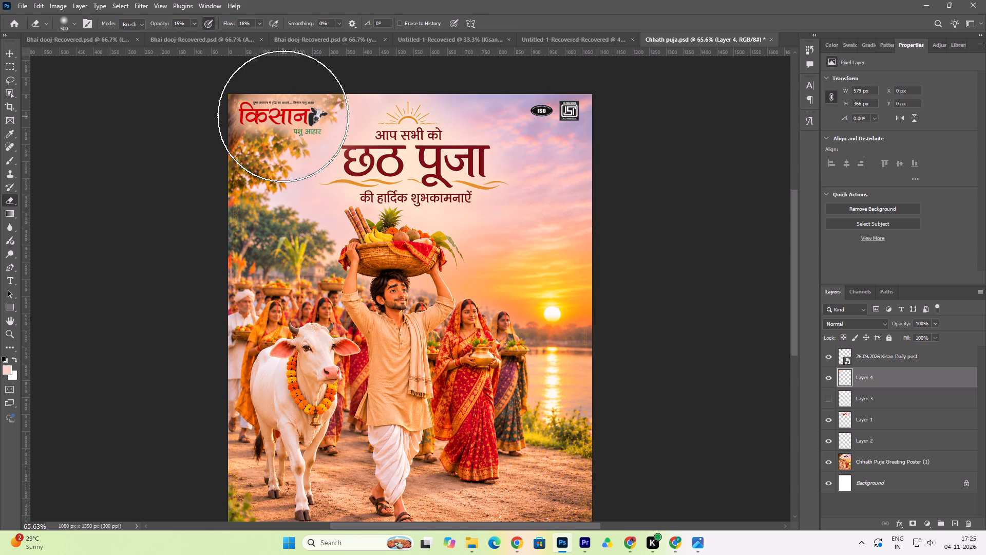
{"action": "left_click", "coordinate": [279, 115]}
{"action": "left_click", "coordinate": [263, 110]}
{"action": "double_click", "coordinate": [275, 112]}
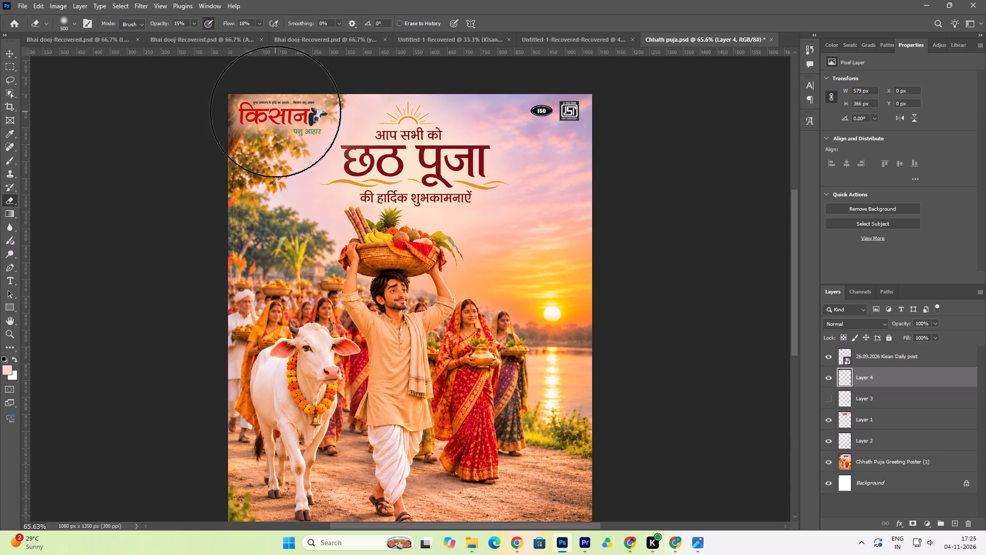
{"action": "left_click", "coordinate": [260, 112]}
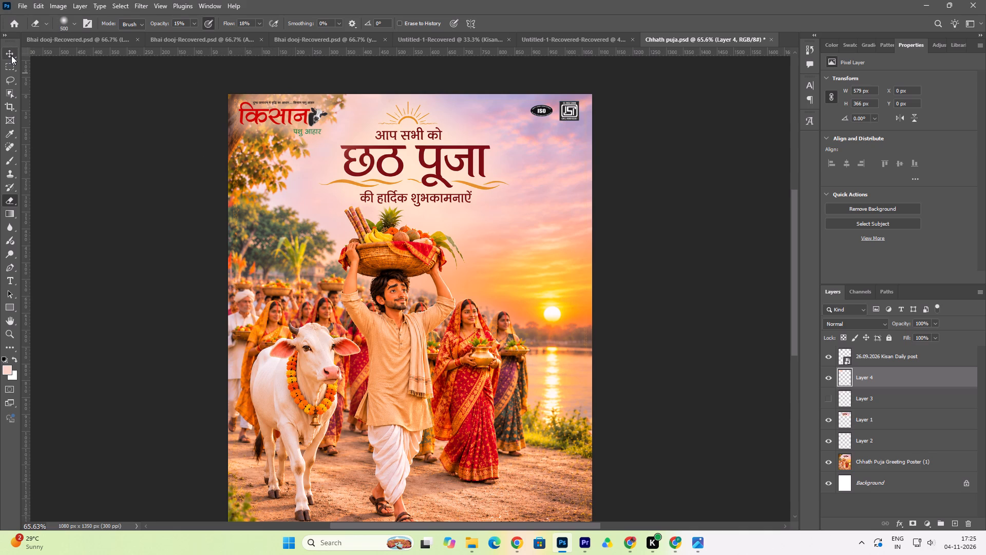
Scale the Chhath Puja heading on Layer 1 down to about 734 x 339 px and position it 2 px below the canvas top.
{"action": "left_click", "coordinate": [11, 55]}
{"action": "key", "text": "ctrl+0"}
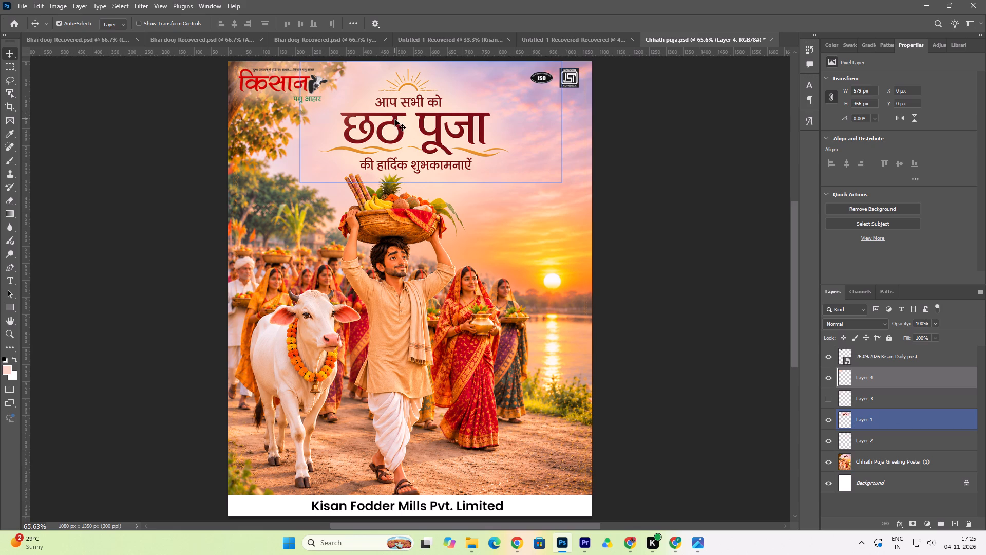
{"action": "left_click", "coordinate": [415, 165]}
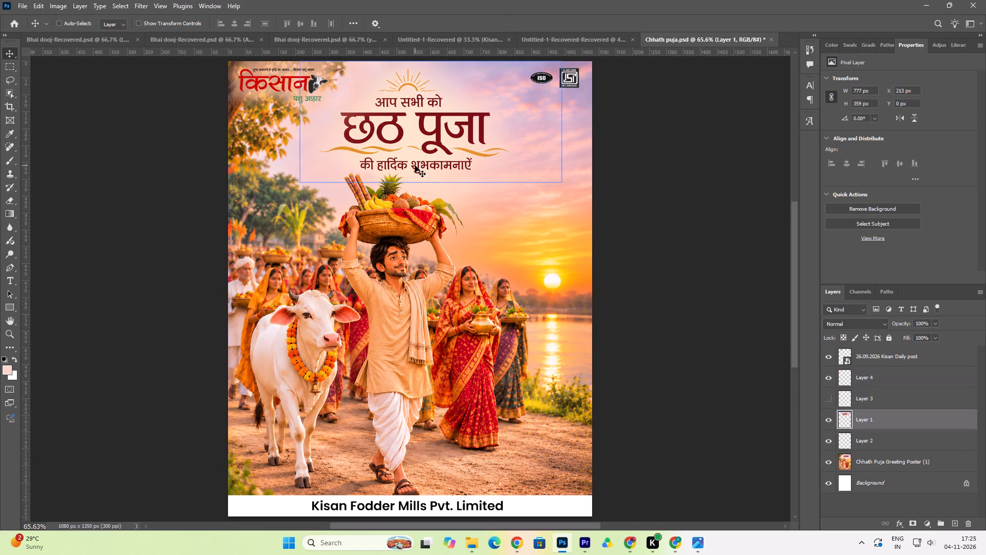
{"action": "key", "text": "ctrl+t"}
{"action": "left_click_drag", "start_coordinate": [430, 63], "coordinate": [430, 72]}
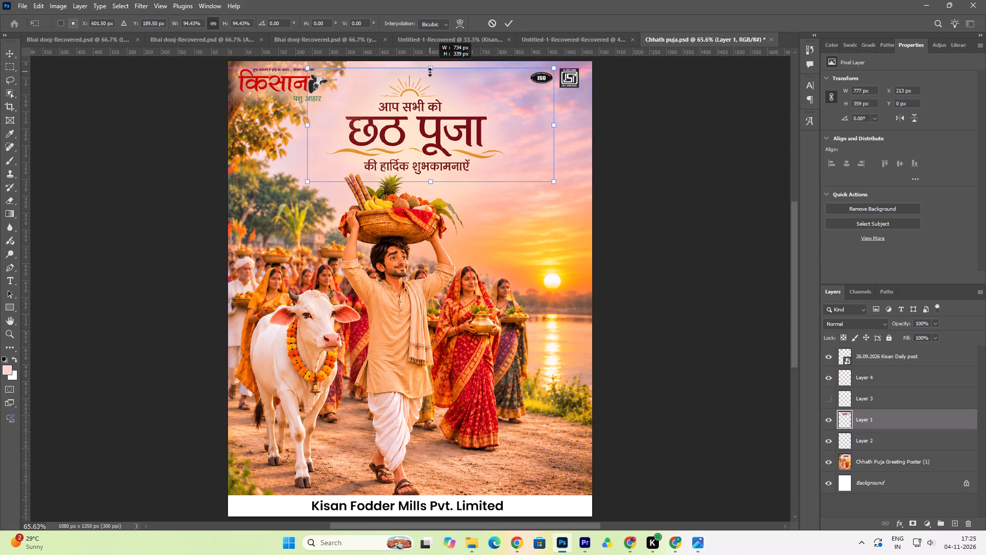
{"action": "left_click_drag", "start_coordinate": [430, 72], "coordinate": [430, 73]}
{"action": "left_click_drag", "start_coordinate": [421, 92], "coordinate": [422, 87]}
{"action": "left_click", "coordinate": [515, 23]}
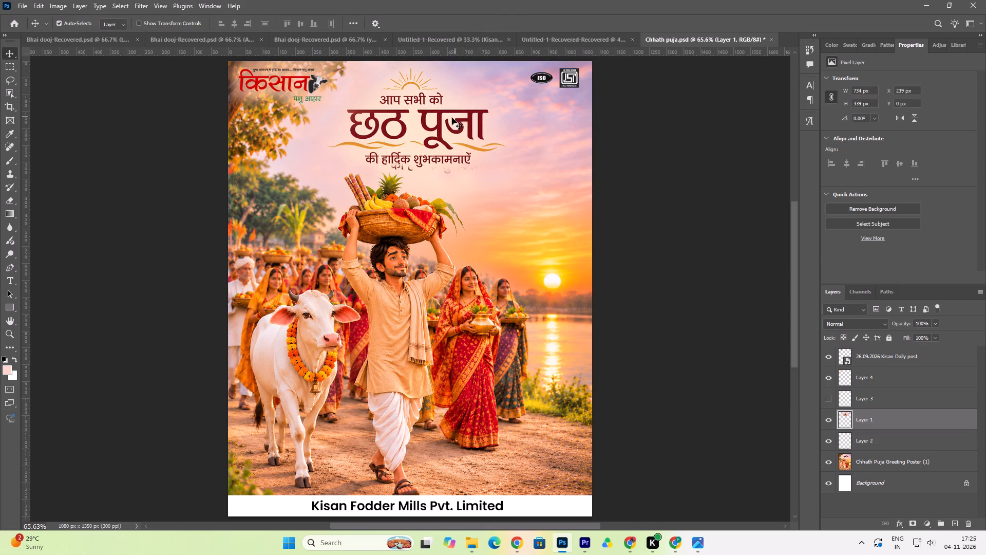
{"action": "left_click", "coordinate": [446, 119]}
{"action": "key", "text": "Down"}
{"action": "key", "text": "Down"}
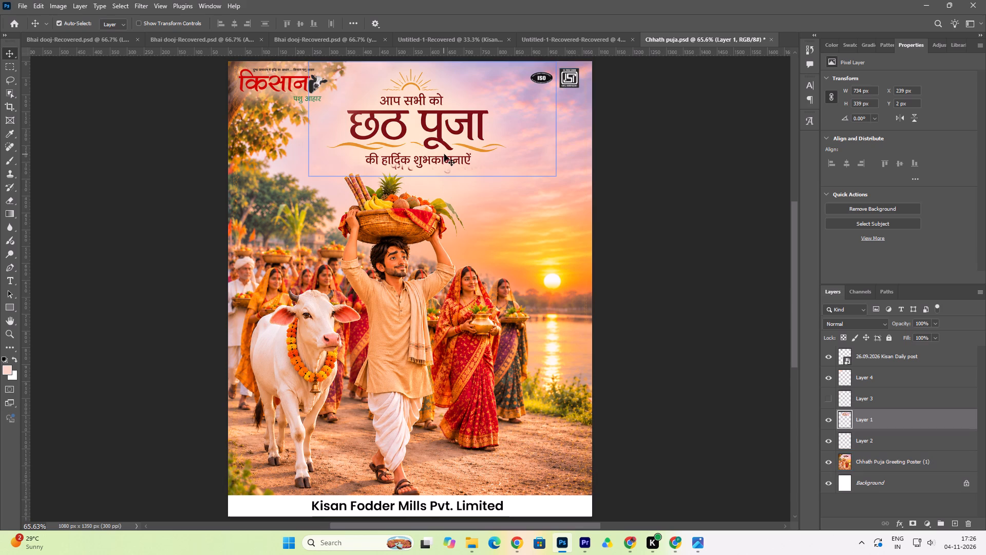
{"action": "left_click", "coordinate": [444, 154]}
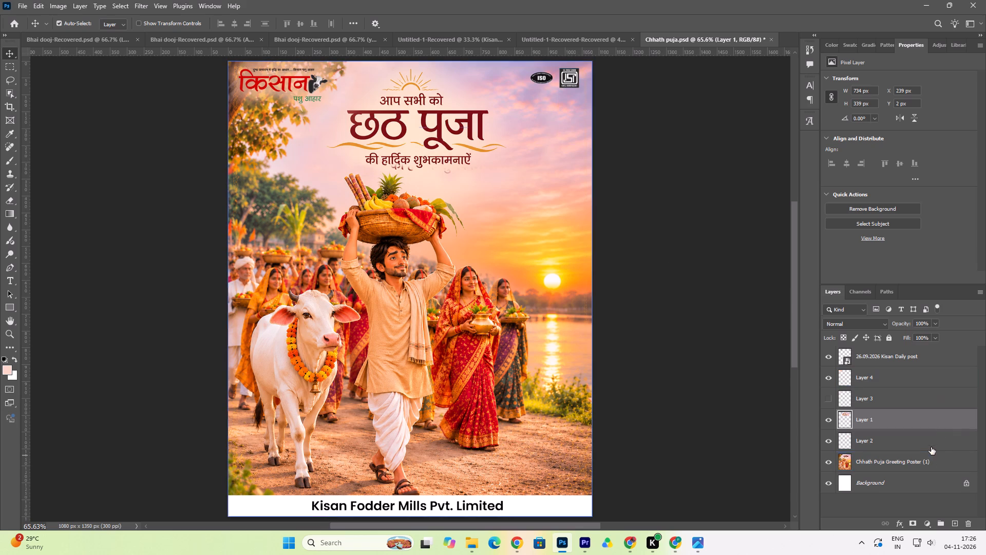
Add a new layer directly above Layer 2 and set the brush colour to pale peach #fcdbc6, sampled just below the heading.
{"action": "left_click", "coordinate": [931, 442]}
{"action": "left_click", "coordinate": [956, 524]}
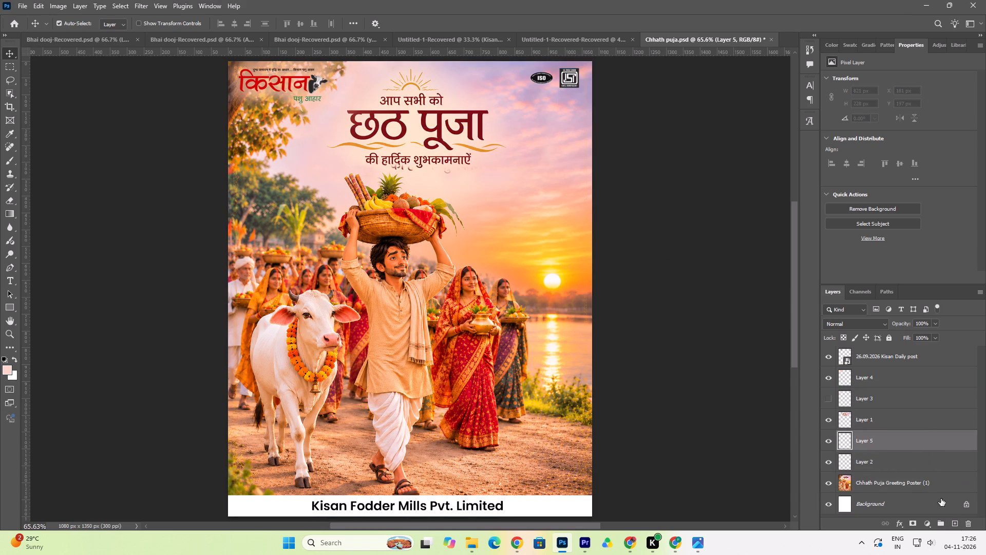
{"action": "left_click", "coordinate": [11, 158]}
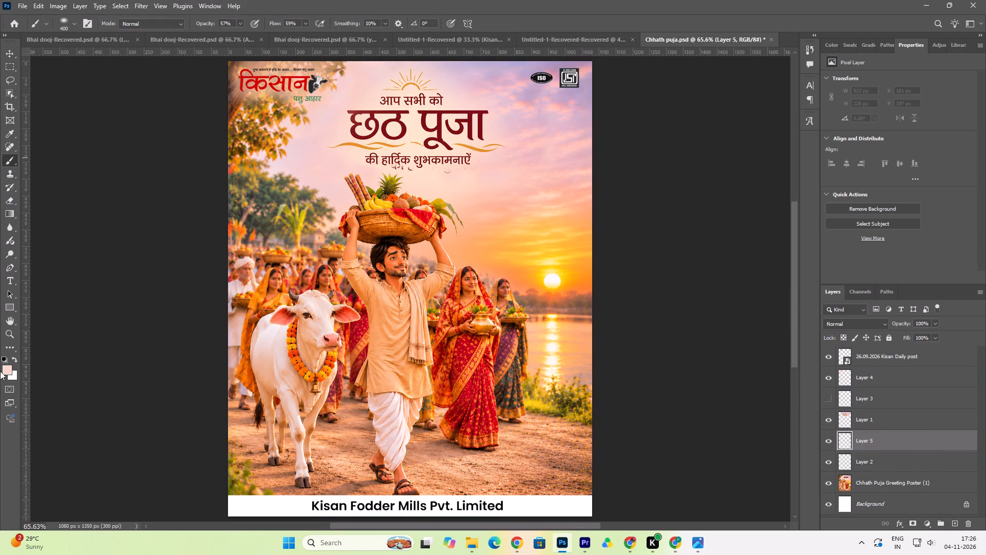
{"action": "left_click", "coordinate": [9, 368]}
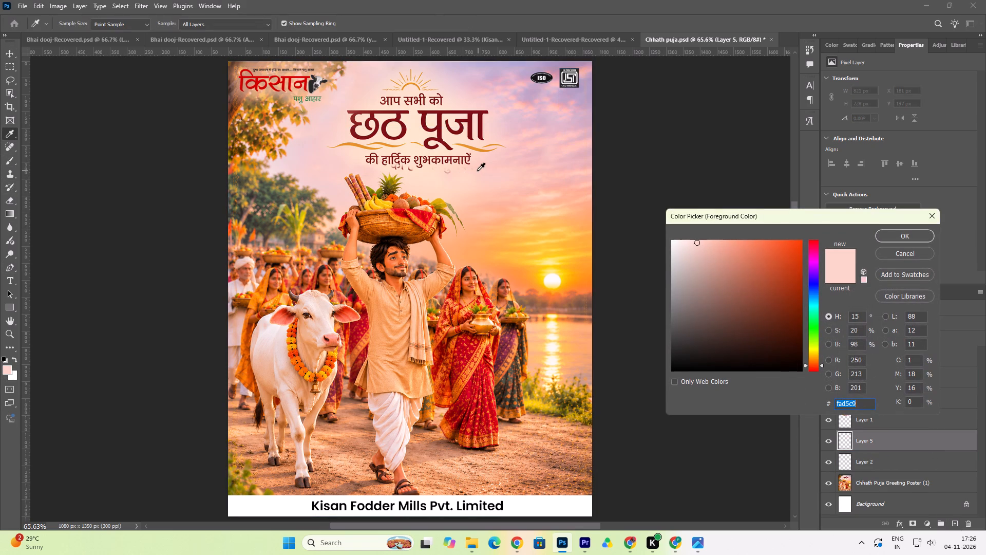
{"action": "left_click", "coordinate": [440, 175]}
{"action": "left_click", "coordinate": [917, 234]}
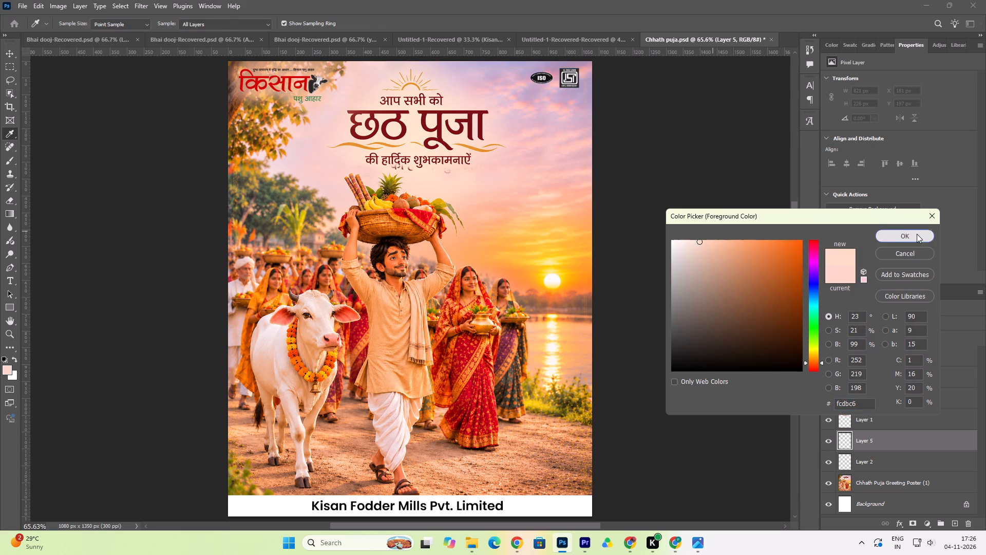
Reduce the brush to 50 px and dab peach on Layer 5 over the leftover lettering marks below "हार्दिक".
{"action": "scroll", "coordinate": [440, 159], "scroll_direction": "up", "scroll_amount": 6}
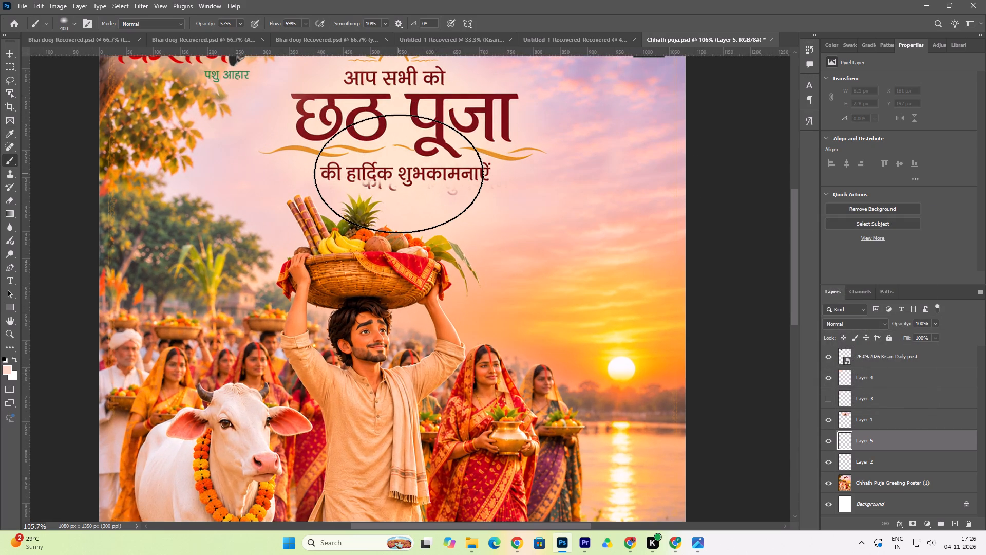
{"action": "key", "text": "bracketleft"}
{"action": "key", "text": "bracketleft"}
{"action": "key", "text": "bracketleft"}
{"action": "key", "text": "bracketleft"}
{"action": "key", "text": "bracketleft"}
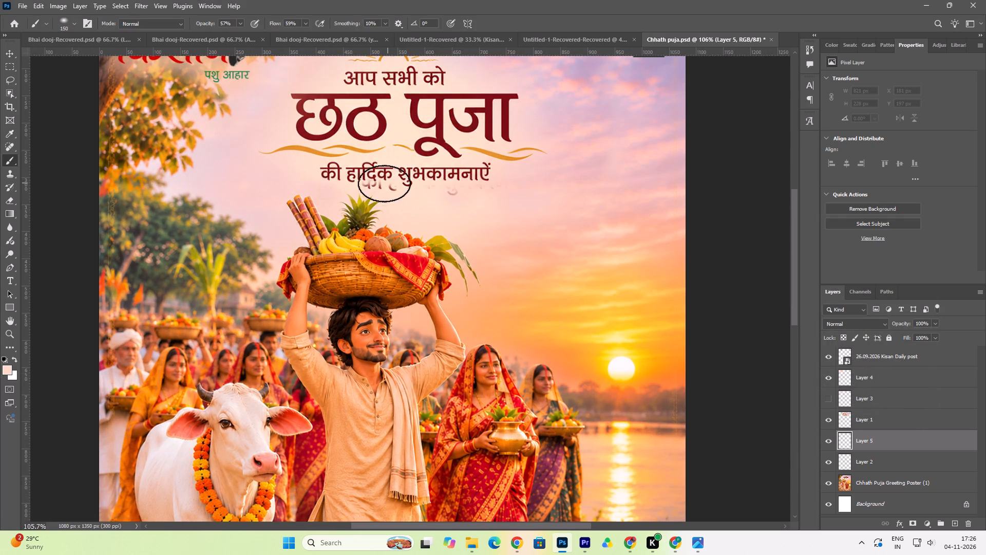
{"action": "key", "text": "bracketleft"}
{"action": "key", "text": "bracketleft"}
{"action": "key", "text": "bracketleft"}
{"action": "key", "text": "bracketleft"}
{"action": "type", "text": "[[["}
{"action": "double_click", "coordinate": [324, 200]}
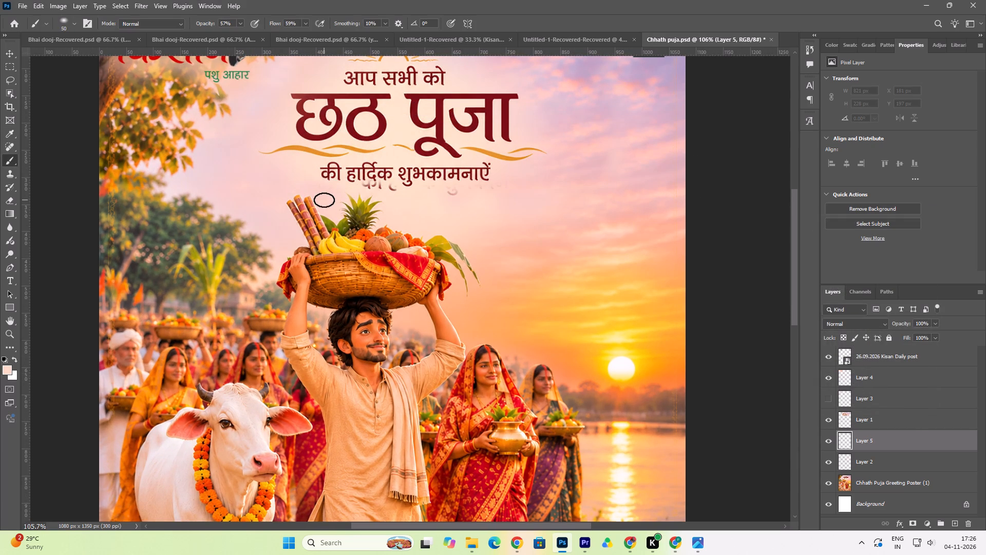
{"action": "double_click", "coordinate": [381, 187]}
{"action": "double_click", "coordinate": [376, 187]}
{"action": "left_click", "coordinate": [372, 185]}
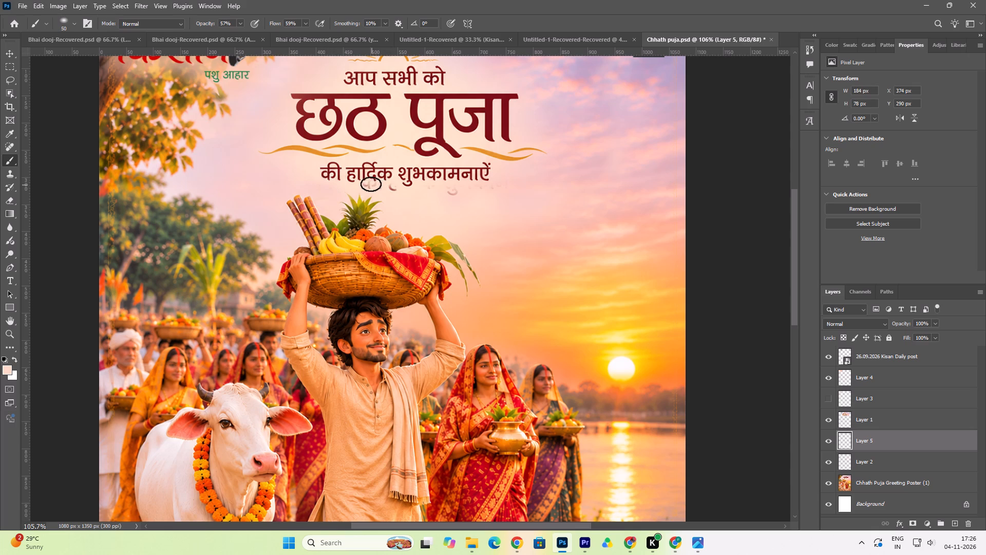
Resample the brush colour as #fdd5c1 from just below the tagline and cover the leftover mark beneath "शुभकामनाएँ".
{"action": "left_click", "coordinate": [8, 374]}
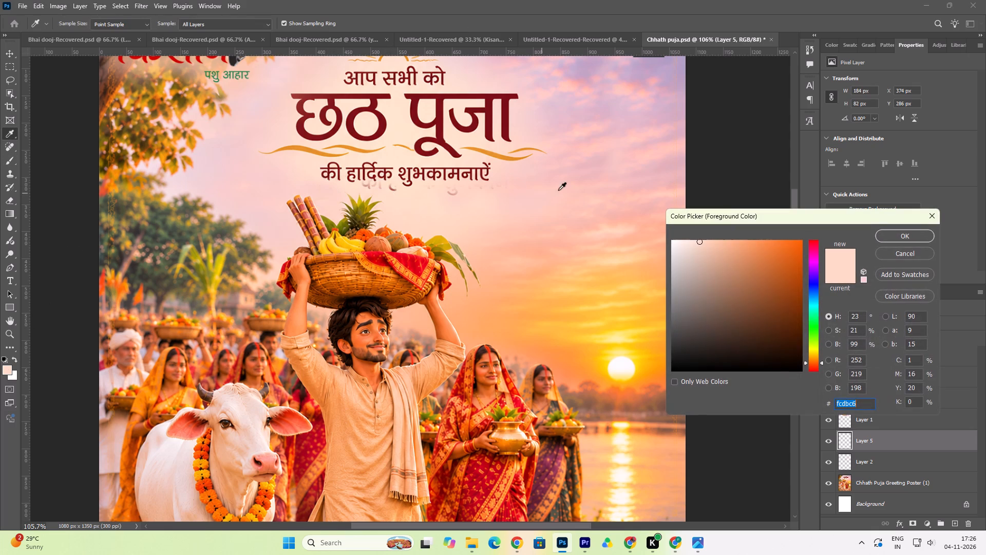
{"action": "left_click", "coordinate": [469, 194]}
{"action": "left_click", "coordinate": [896, 238]}
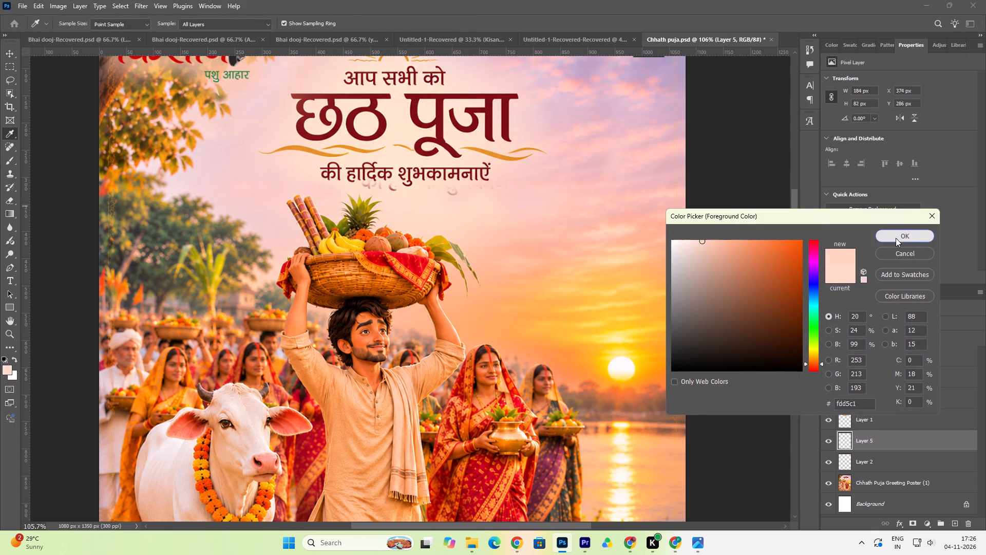
{"action": "left_click", "coordinate": [446, 191]}
{"action": "triple_click", "coordinate": [457, 195]}
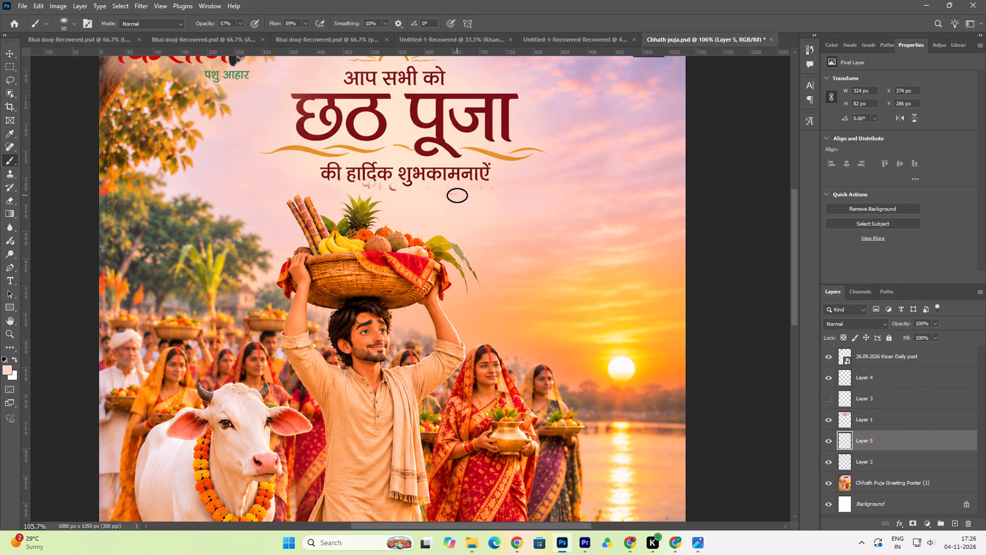
{"action": "triple_click", "coordinate": [452, 189]}
{"action": "double_click", "coordinate": [452, 192]}
Enlarge the brush to 90 px and paint over the remaining lettering marks beneath "हार्दिक" on Layer 5.
{"action": "key", "text": "bracketright"}
{"action": "key", "text": "bracketright"}
{"action": "key", "text": "bracketright"}
{"action": "key", "text": "bracketright"}
{"action": "double_click", "coordinate": [401, 188]}
{"action": "double_click", "coordinate": [394, 188]}
{"action": "triple_click", "coordinate": [388, 186]}
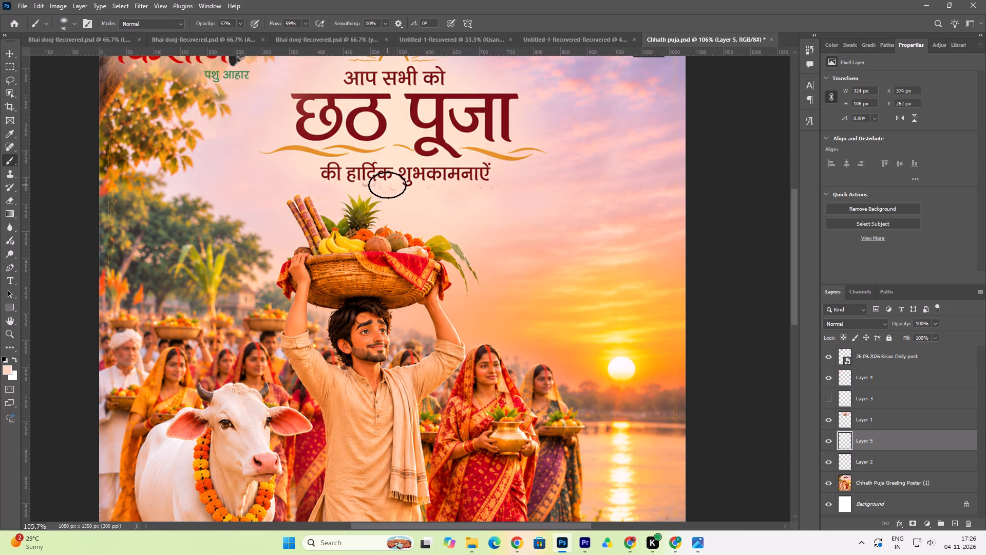
{"action": "double_click", "coordinate": [387, 185]}
{"action": "triple_click", "coordinate": [365, 185]}
{"action": "left_click", "coordinate": [370, 184]}
{"action": "double_click", "coordinate": [378, 181]}
{"action": "left_click", "coordinate": [374, 181]}
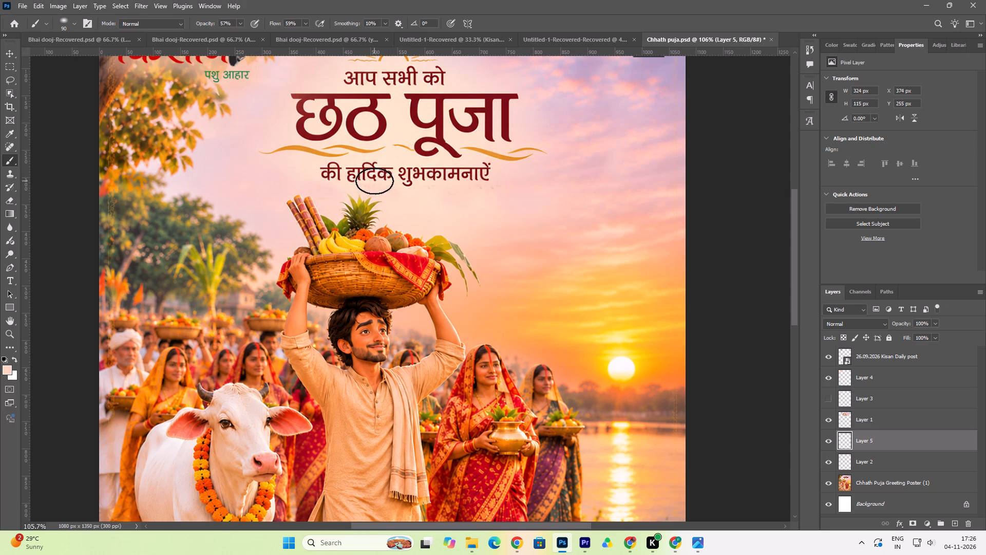
{"action": "double_click", "coordinate": [367, 181]}
Paint over the faint marks beneath the first half of "शुभकामनाएँ" on Layer 5.
{"action": "triple_click", "coordinate": [435, 182]}
{"action": "left_click", "coordinate": [437, 185]}
{"action": "left_click", "coordinate": [429, 185]}
{"action": "triple_click", "coordinate": [421, 187]}
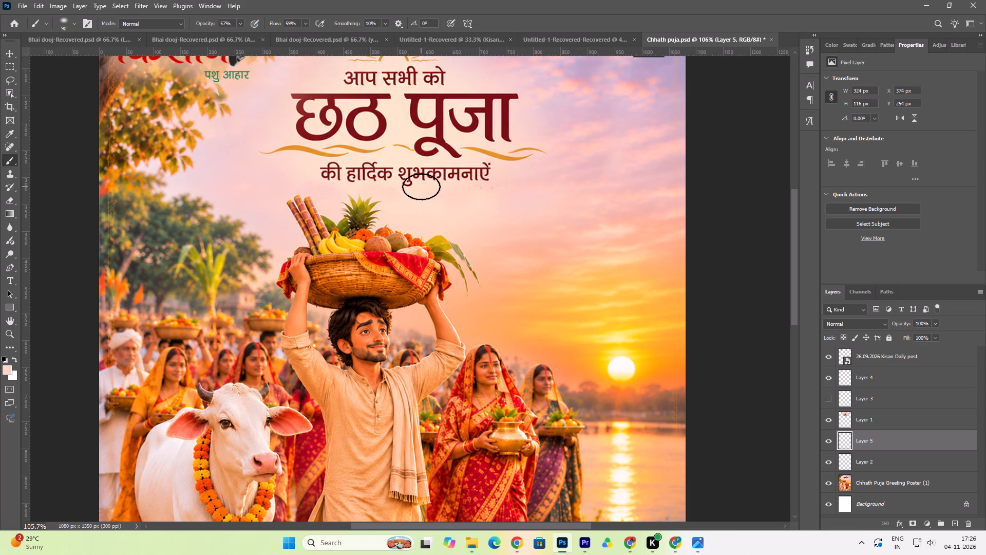
{"action": "left_click", "coordinate": [421, 187]}
{"action": "left_click", "coordinate": [404, 188]}
{"action": "triple_click", "coordinate": [400, 188]}
{"action": "double_click", "coordinate": [396, 187]}
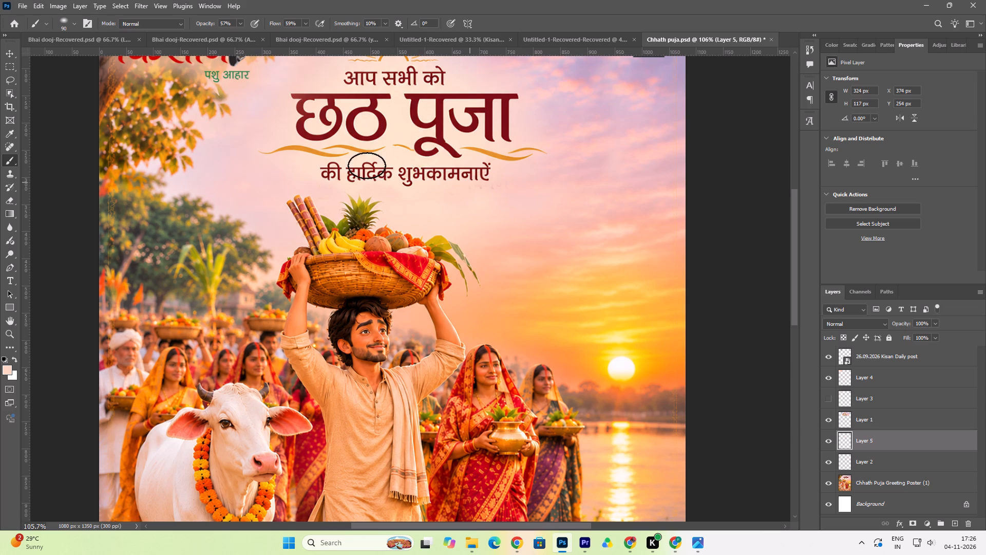
Resample the brush colour beside the tagline's last letter and cover the faint marks beneath the end of "शुभकामनाएँ".
{"action": "left_click", "coordinate": [4, 370]}
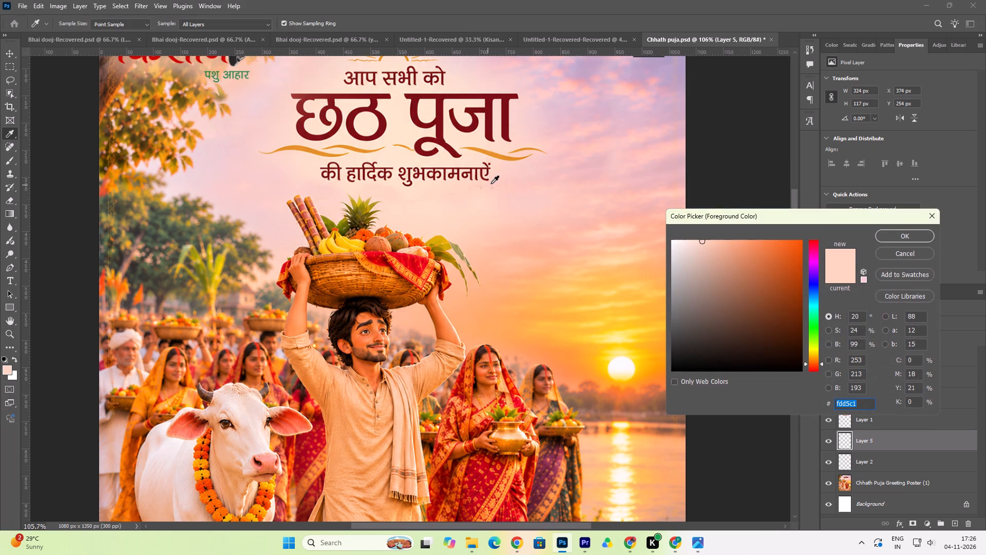
{"action": "left_click", "coordinate": [494, 180]}
{"action": "left_click", "coordinate": [923, 234]}
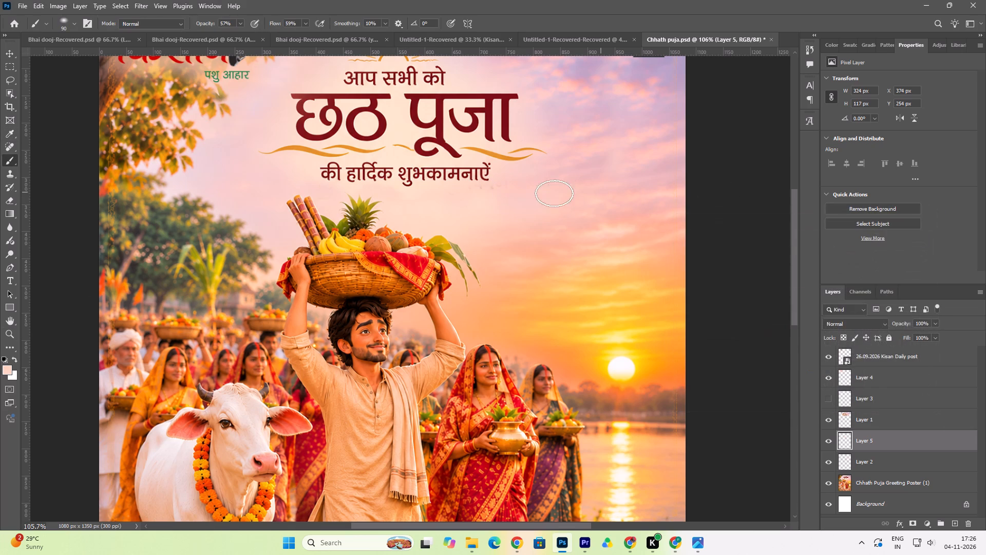
{"action": "double_click", "coordinate": [479, 186]}
{"action": "left_click", "coordinate": [484, 188]}
{"action": "left_click_drag", "start_coordinate": [491, 188], "coordinate": [496, 187]}
{"action": "double_click", "coordinate": [498, 187]}
{"action": "left_click", "coordinate": [475, 186]}
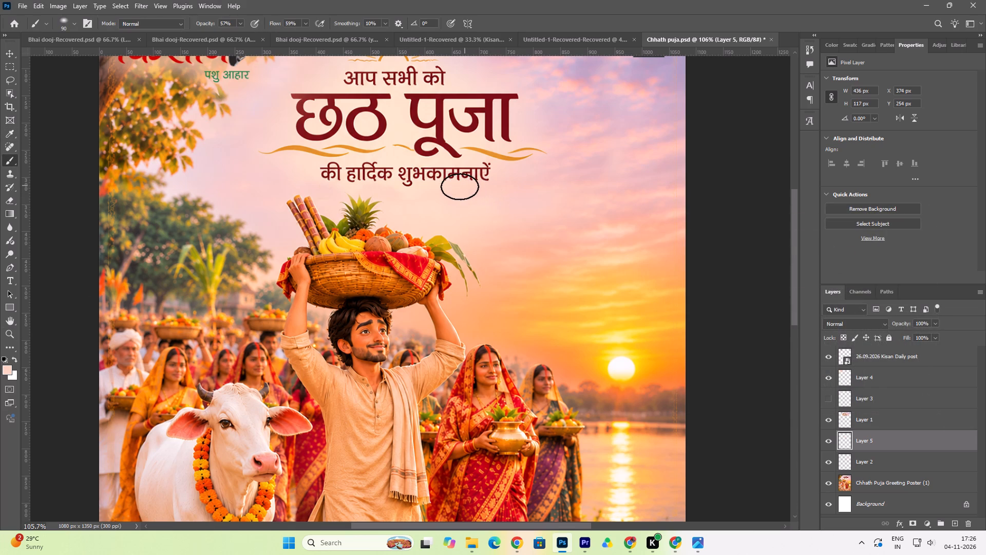
{"action": "left_click", "coordinate": [460, 187]}
{"action": "triple_click", "coordinate": [448, 194]}
{"action": "left_click", "coordinate": [484, 182]}
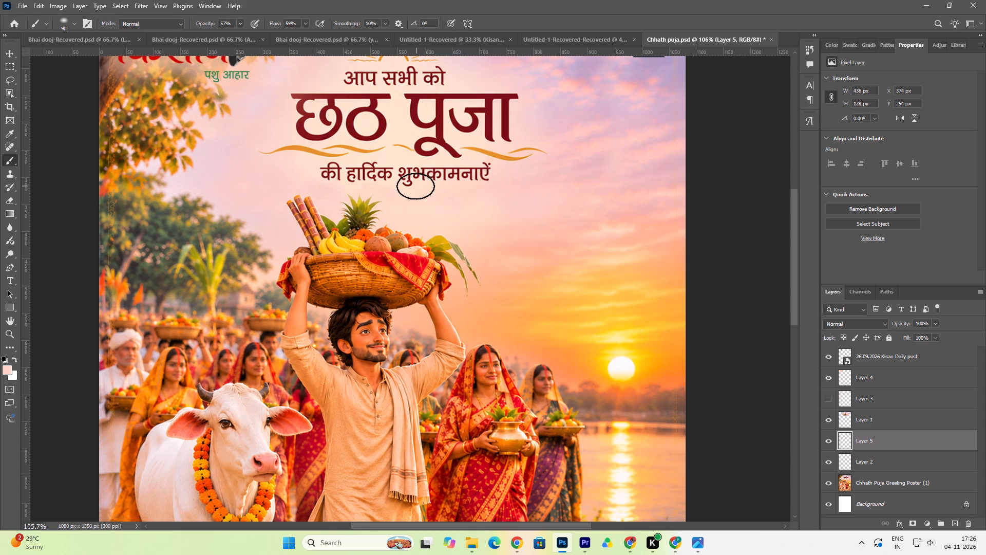
Even out the peach patch on Layer 5 with dabs beneath the tagline from "शुभकामनाएँ" back to "की".
{"action": "left_click", "coordinate": [415, 186]}
{"action": "left_click", "coordinate": [405, 188]}
{"action": "left_click", "coordinate": [383, 184]}
{"action": "left_click", "coordinate": [376, 183]}
{"action": "left_click", "coordinate": [368, 183]}
{"action": "left_click", "coordinate": [358, 183]}
{"action": "left_click", "coordinate": [351, 183]}
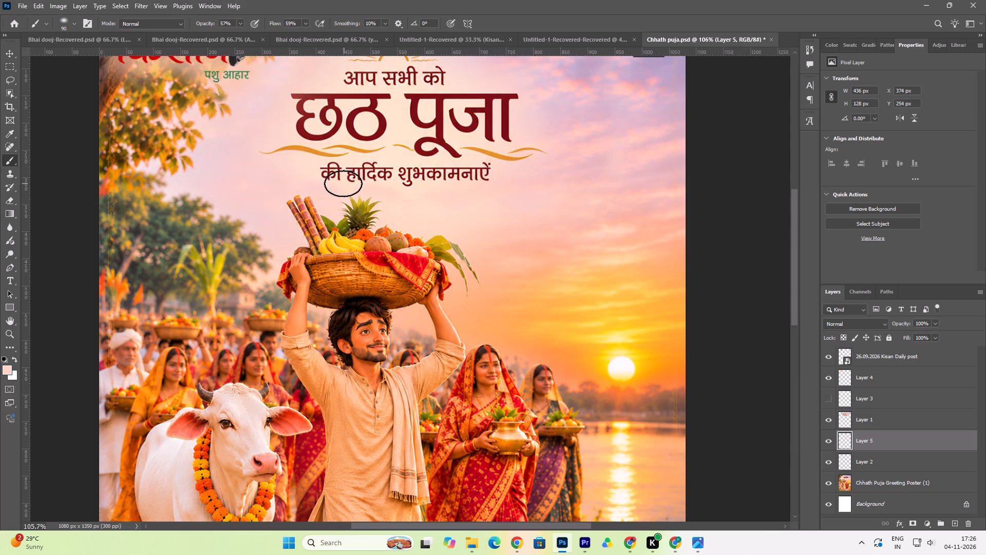
{"action": "left_click", "coordinate": [343, 183]}
{"action": "left_click", "coordinate": [335, 183]}
Fit the whole poster in view and save the Chhath puja document.
{"action": "scroll", "coordinate": [527, 174], "scroll_direction": "up", "scroll_amount": 6}
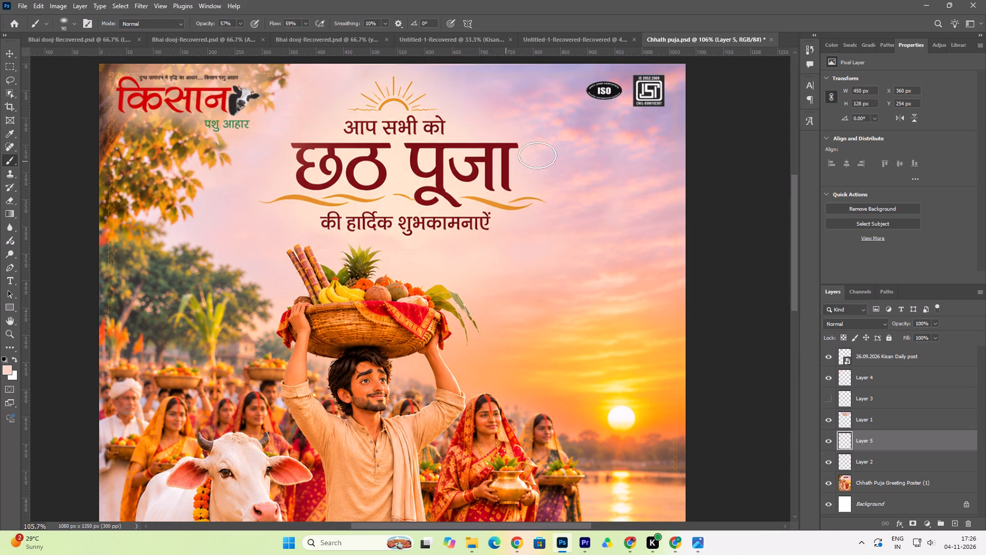
{"action": "left_click", "coordinate": [5, 54]}
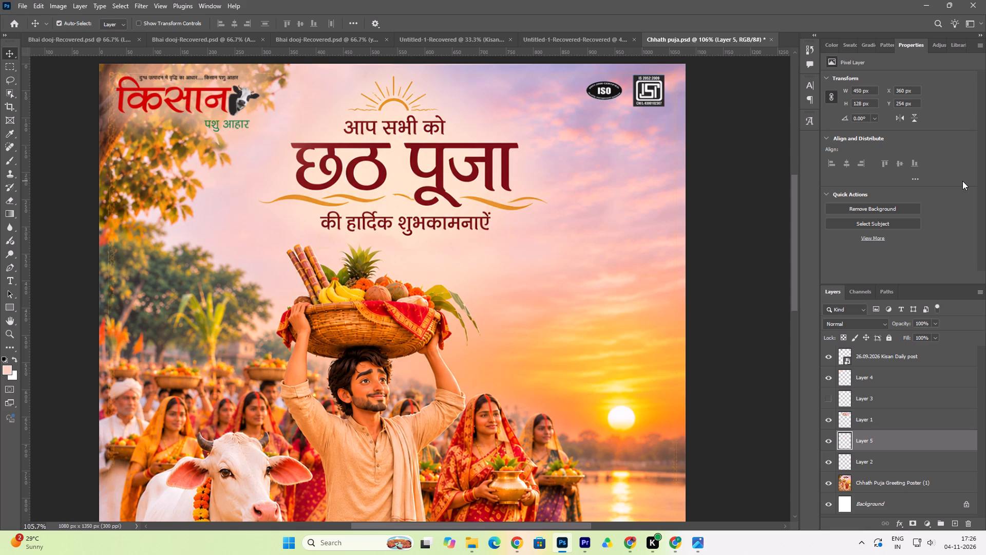
{"action": "key", "text": "ctrl+0"}
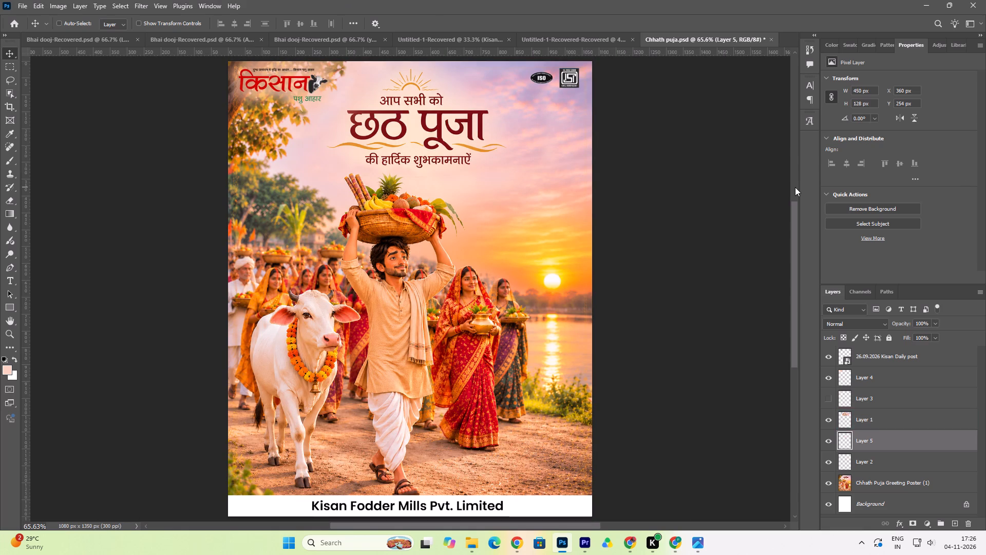
{"action": "key", "text": "ctrl+s"}
Nudge the Chhath Puja heading on Layer 1 left to X 231 px and save the document.
{"action": "left_click", "coordinate": [407, 135]}
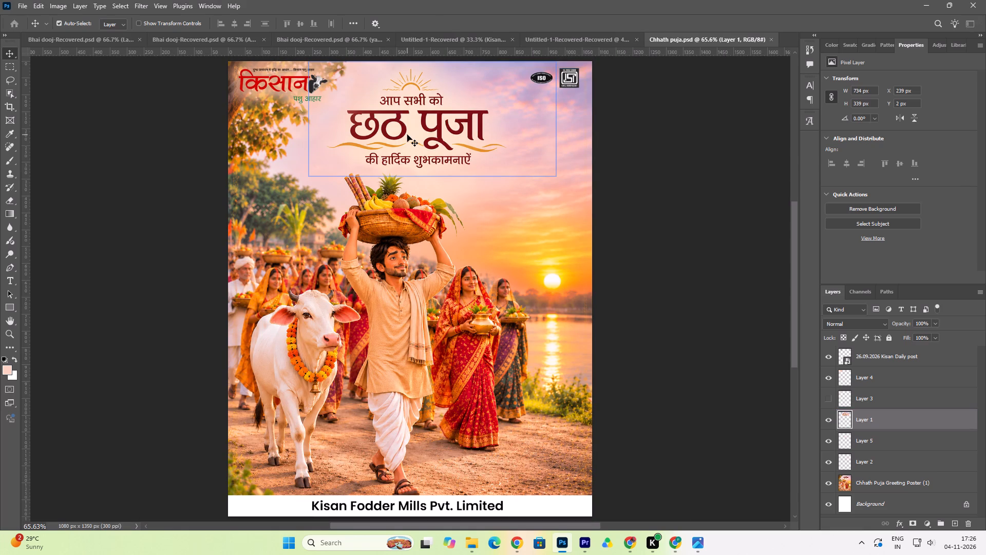
{"action": "key", "text": "Left"}
{"action": "key", "text": "Left"}
{"action": "key", "text": "Left"}
{"action": "key", "text": "Left"}
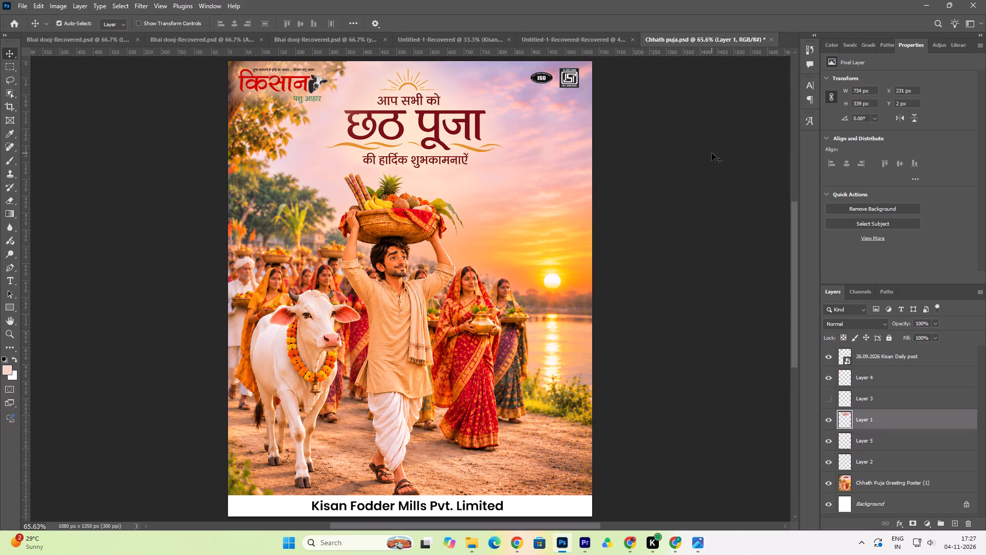
{"action": "key", "text": "ctrl+s"}
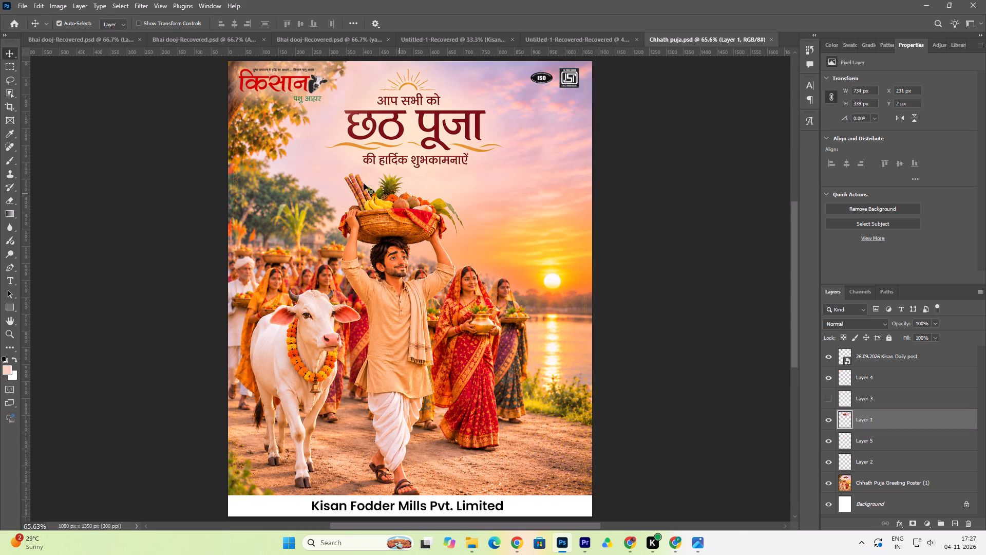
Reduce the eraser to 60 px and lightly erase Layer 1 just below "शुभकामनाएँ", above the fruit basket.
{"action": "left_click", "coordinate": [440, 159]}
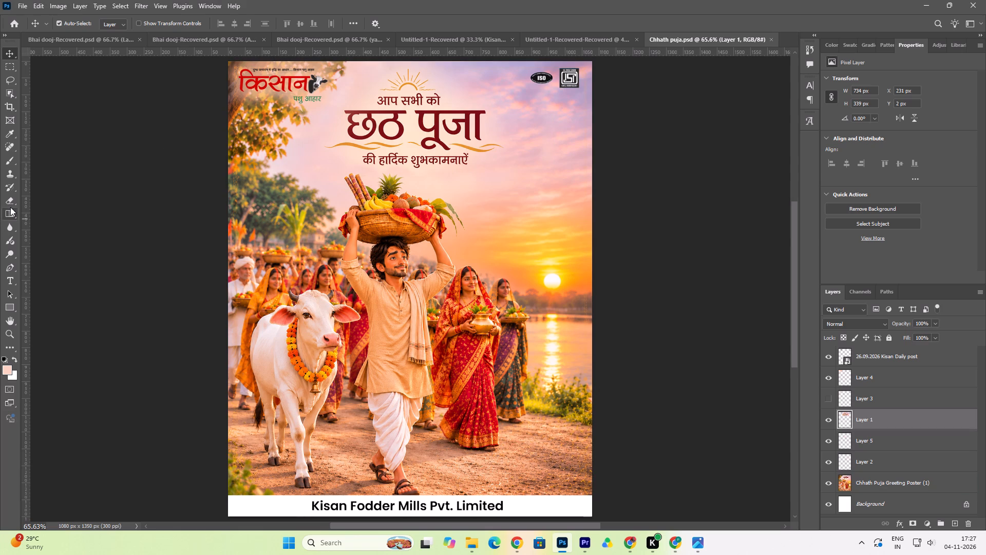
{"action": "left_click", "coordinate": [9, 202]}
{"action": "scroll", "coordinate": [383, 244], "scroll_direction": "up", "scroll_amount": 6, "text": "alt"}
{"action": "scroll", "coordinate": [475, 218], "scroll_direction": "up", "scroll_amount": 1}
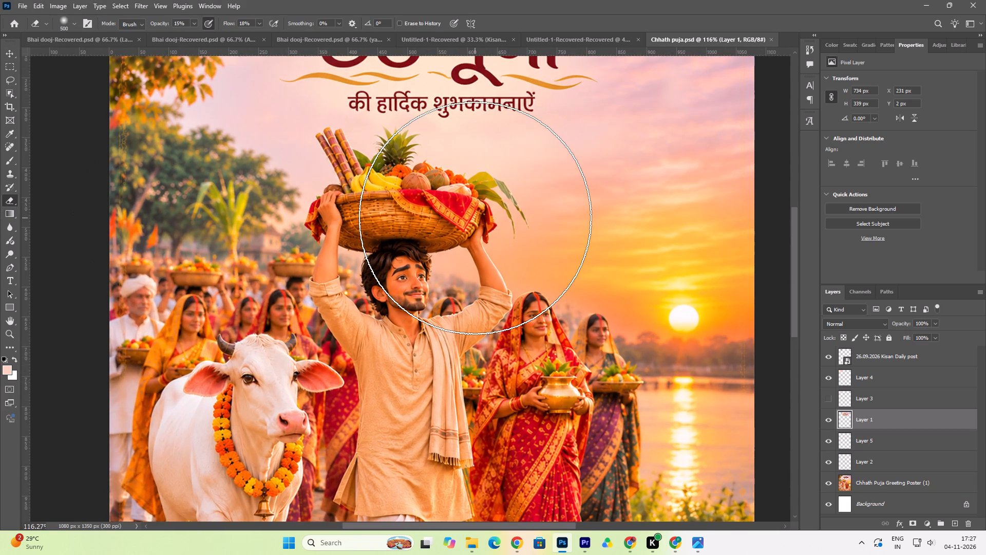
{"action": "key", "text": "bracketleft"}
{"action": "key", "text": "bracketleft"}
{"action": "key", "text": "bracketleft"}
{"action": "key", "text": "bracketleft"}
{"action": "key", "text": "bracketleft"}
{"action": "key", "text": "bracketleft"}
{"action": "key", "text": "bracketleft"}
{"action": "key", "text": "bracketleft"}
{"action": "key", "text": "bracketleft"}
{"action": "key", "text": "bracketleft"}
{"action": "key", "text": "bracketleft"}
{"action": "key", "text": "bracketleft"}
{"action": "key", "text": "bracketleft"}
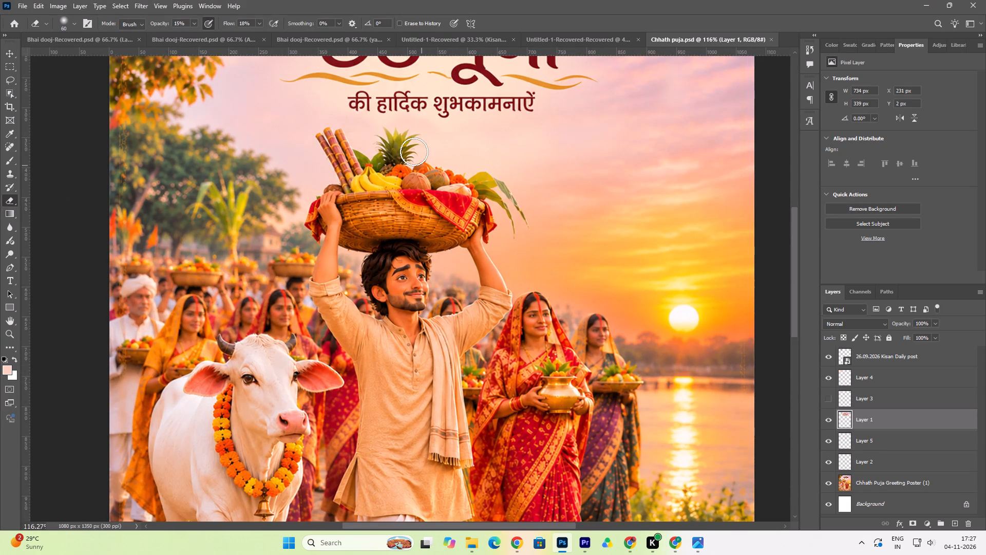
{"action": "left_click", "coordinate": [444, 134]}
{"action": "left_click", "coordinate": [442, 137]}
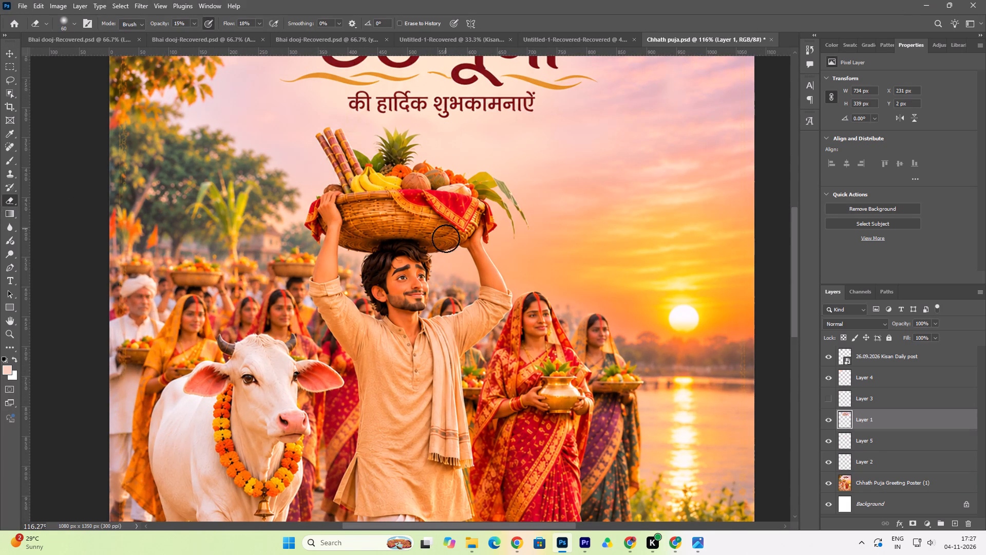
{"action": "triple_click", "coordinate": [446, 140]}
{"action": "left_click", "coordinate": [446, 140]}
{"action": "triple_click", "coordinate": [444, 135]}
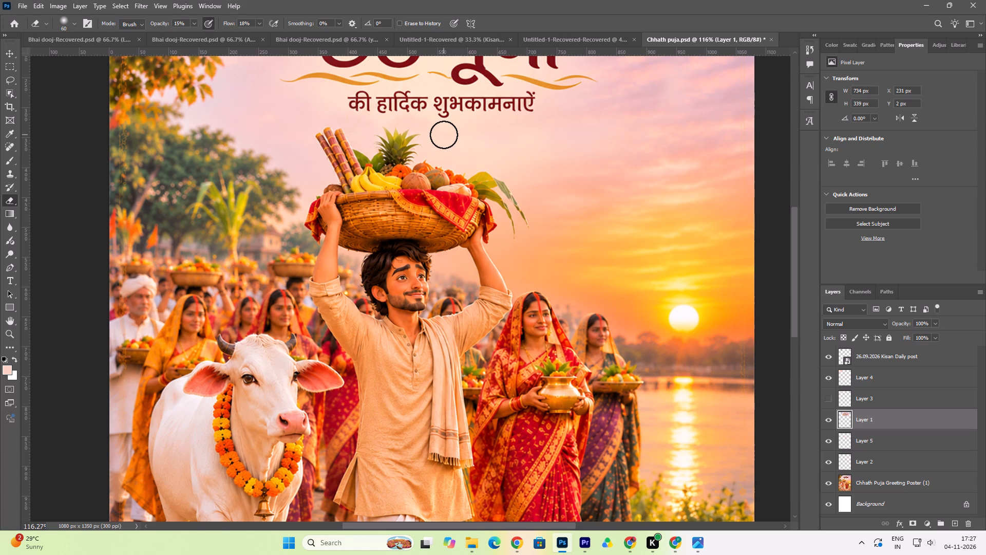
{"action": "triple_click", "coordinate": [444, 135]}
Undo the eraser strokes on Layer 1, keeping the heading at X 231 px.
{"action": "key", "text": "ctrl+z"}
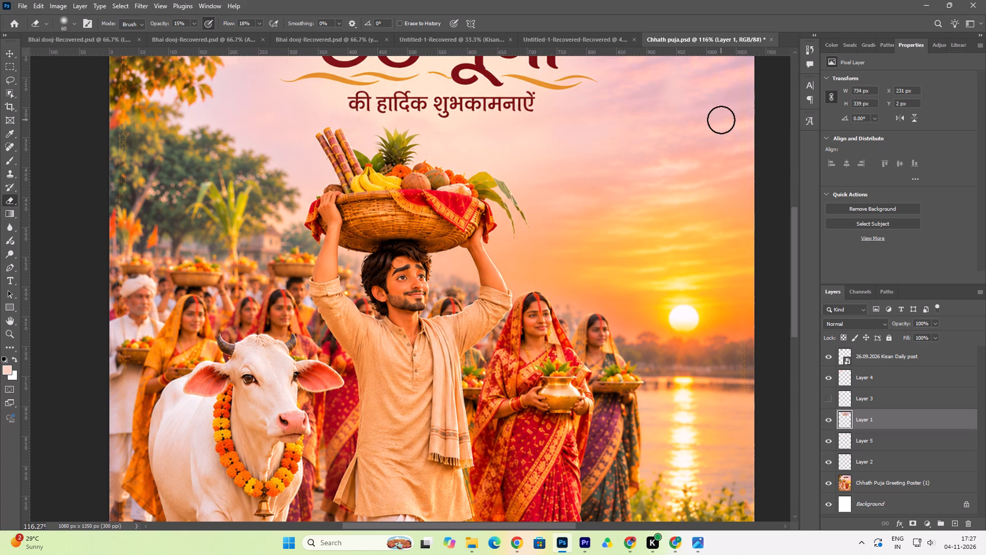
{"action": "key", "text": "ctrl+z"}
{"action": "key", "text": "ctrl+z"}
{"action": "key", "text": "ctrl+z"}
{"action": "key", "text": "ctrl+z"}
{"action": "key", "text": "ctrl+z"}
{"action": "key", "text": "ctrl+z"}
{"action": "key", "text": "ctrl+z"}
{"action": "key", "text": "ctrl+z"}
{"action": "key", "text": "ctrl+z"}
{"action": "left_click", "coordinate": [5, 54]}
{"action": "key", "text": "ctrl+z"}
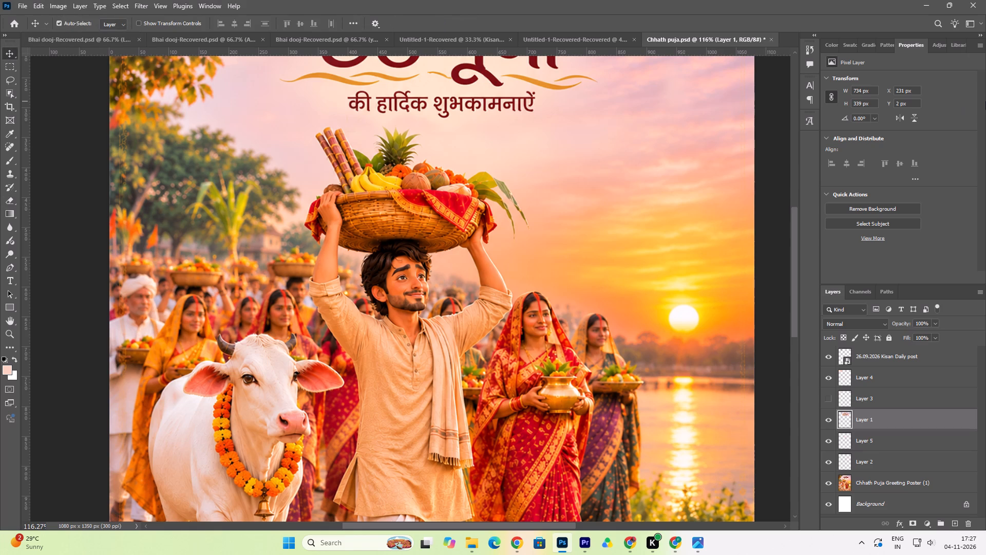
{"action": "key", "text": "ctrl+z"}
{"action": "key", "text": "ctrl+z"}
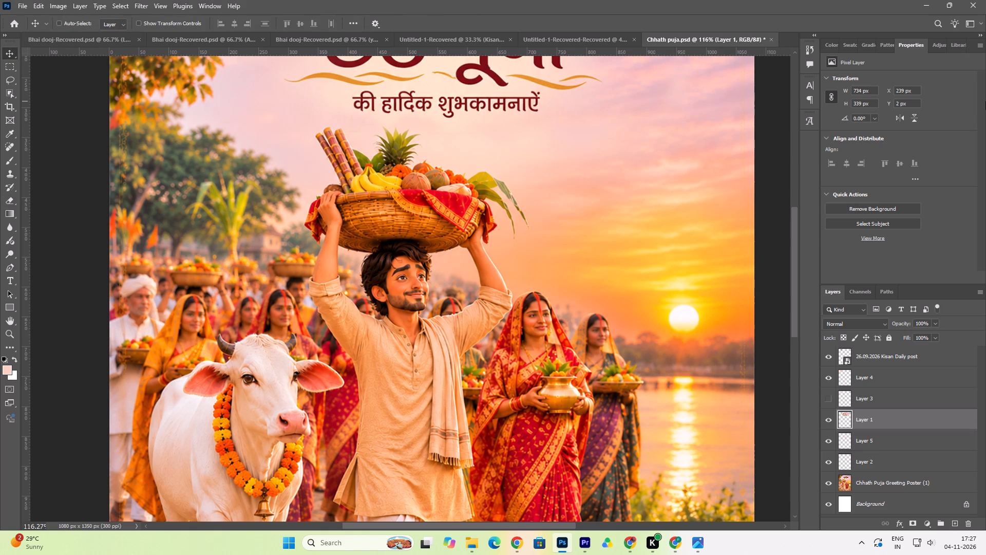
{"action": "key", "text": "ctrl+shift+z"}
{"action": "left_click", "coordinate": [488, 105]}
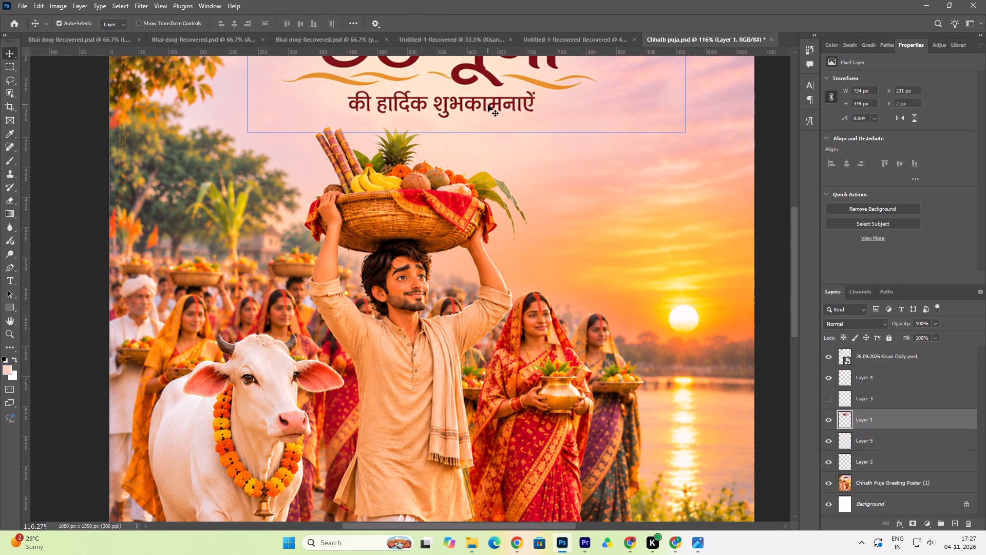
Set the eraser to 47% opacity and 72% flow, and dab Layer 1 just below "शुभकामनाएँ", above the fruit basket.
{"action": "left_click", "coordinate": [13, 203]}
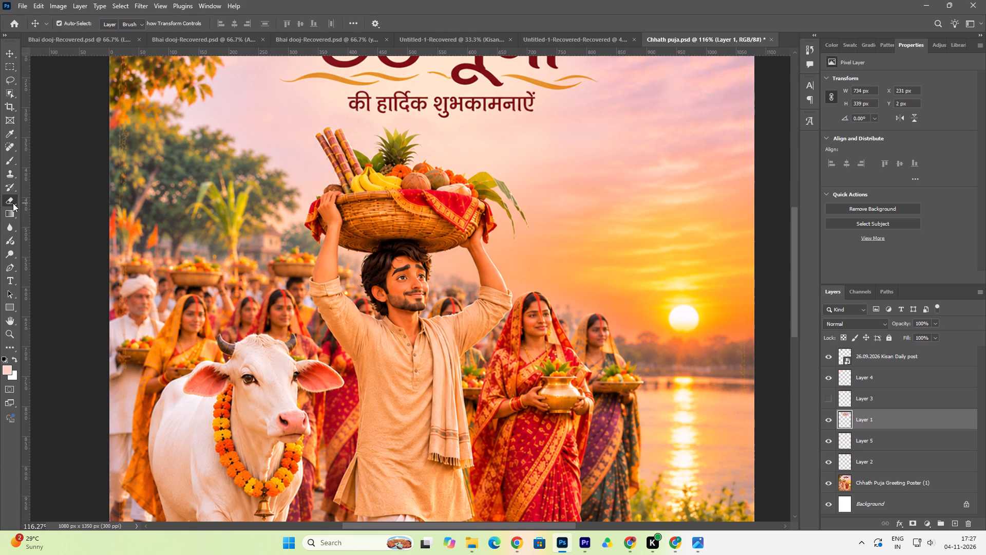
{"action": "left_click_drag", "start_coordinate": [160, 23], "coordinate": [175, 23]}
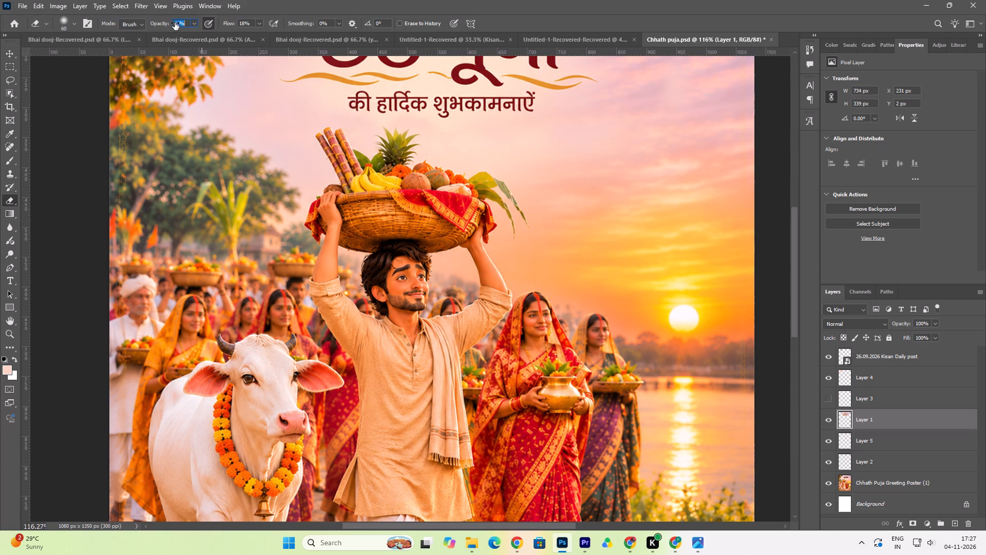
{"action": "left_click_drag", "start_coordinate": [175, 23], "coordinate": [177, 22]}
{"action": "left_click_drag", "start_coordinate": [224, 23], "coordinate": [252, 25]}
{"action": "left_click", "coordinate": [443, 132]}
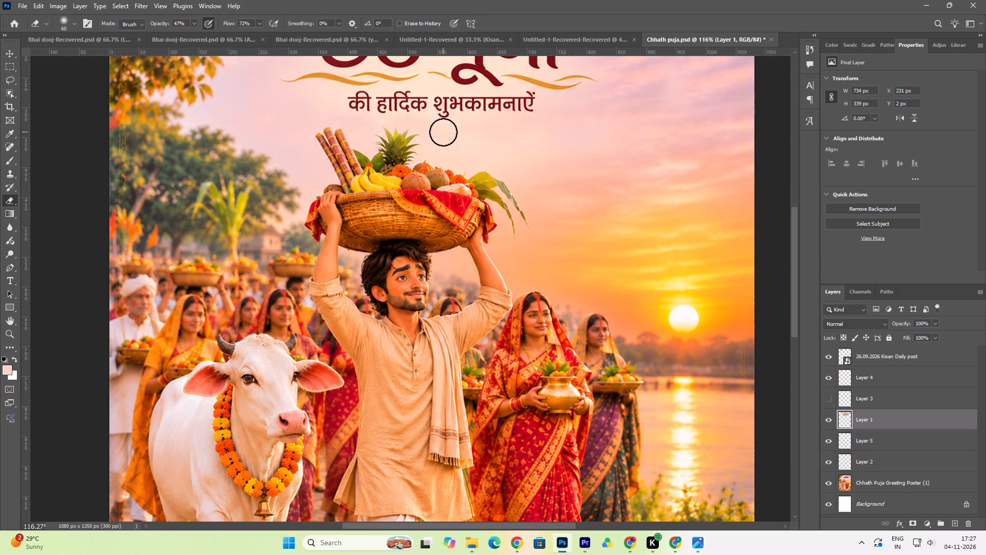
{"action": "left_click", "coordinate": [435, 138]}
{"action": "left_click", "coordinate": [460, 136]}
Return to the Move tool and save the Chhath puja document with the retouched heading layer.
{"action": "key", "text": "ctrl+0"}
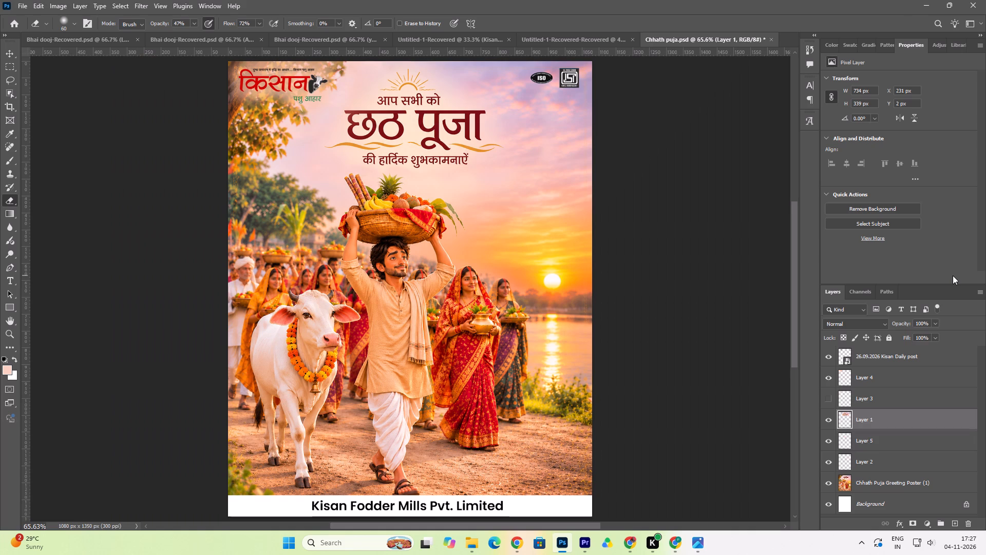
{"action": "left_click", "coordinate": [14, 51]}
{"action": "key", "text": "ctrl+s"}
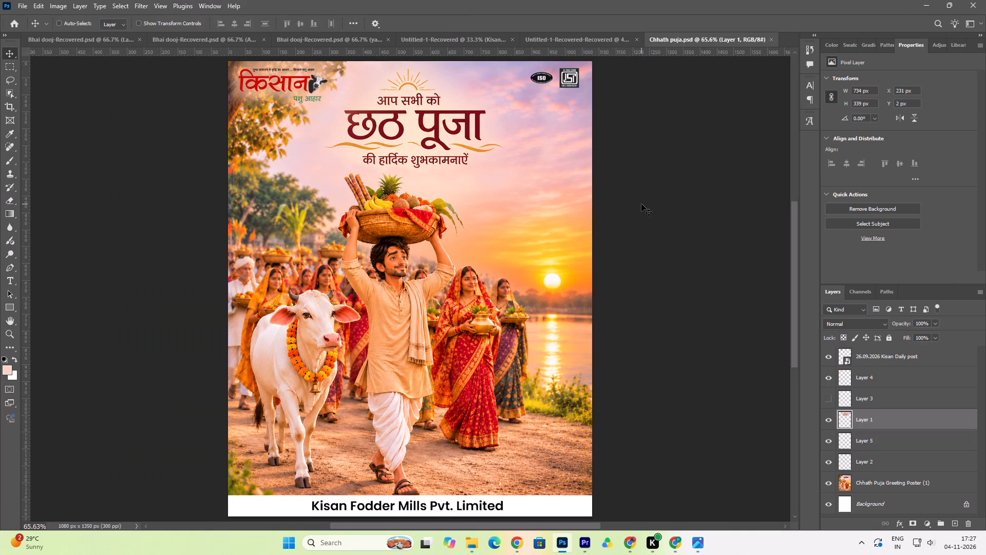
{"action": "key", "text": "ctrl+s"}
Start exporting the finished Chhath puja poster by bringing up the export options.
{"action": "left_click", "coordinate": [19, 5]}
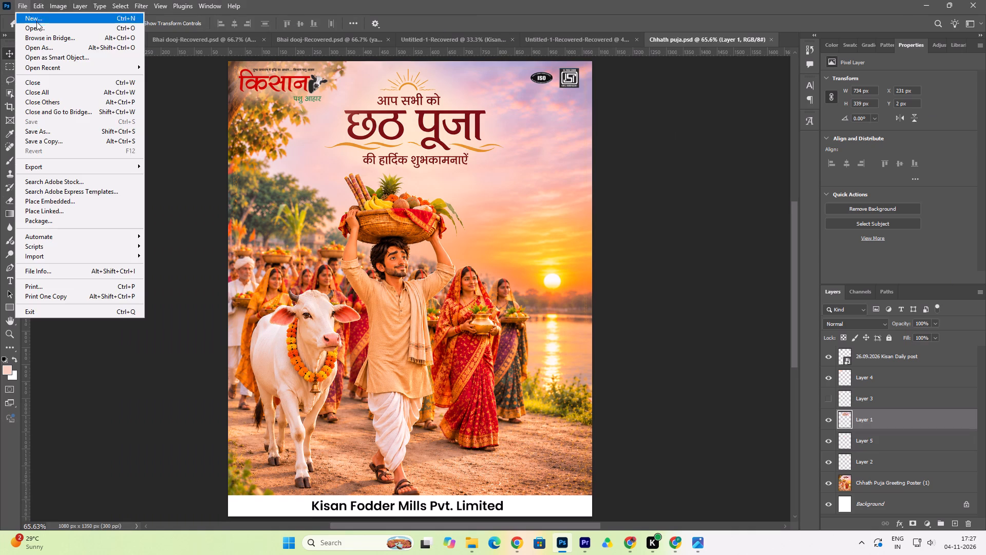
{"action": "left_click", "coordinate": [85, 171]}
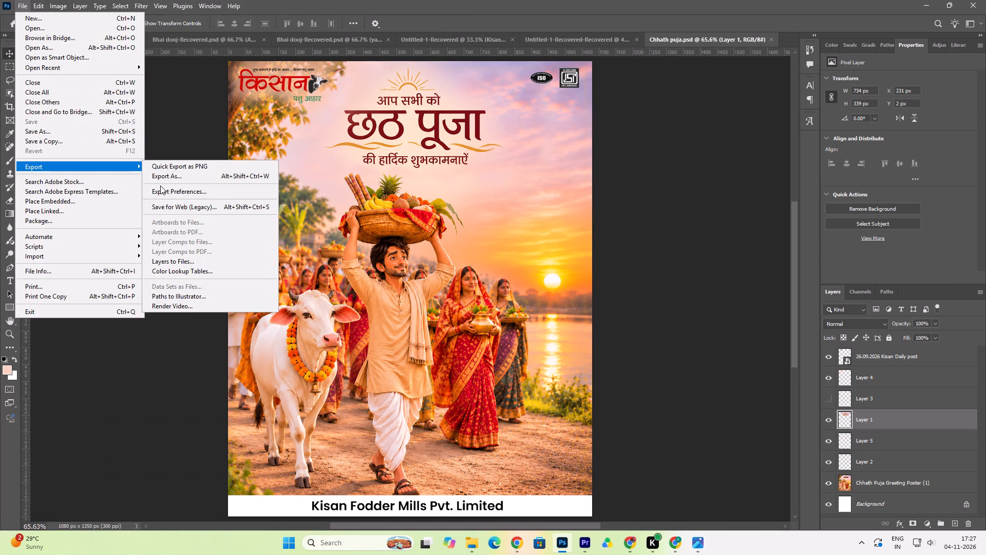
Export the poster as a 1080 x 1350 px JPG named "Chhath puja" into the POST folder under KISAN > FESTIVE POST on drive F:.
{"action": "left_click", "coordinate": [180, 178]}
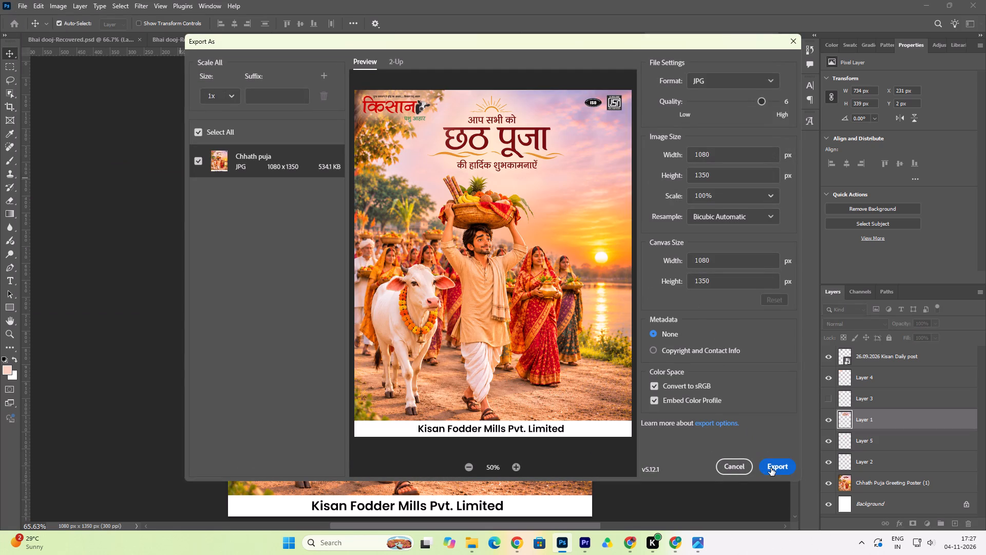
{"action": "left_click", "coordinate": [771, 468]}
{"action": "scroll", "coordinate": [237, 229], "scroll_direction": "down", "scroll_amount": 3}
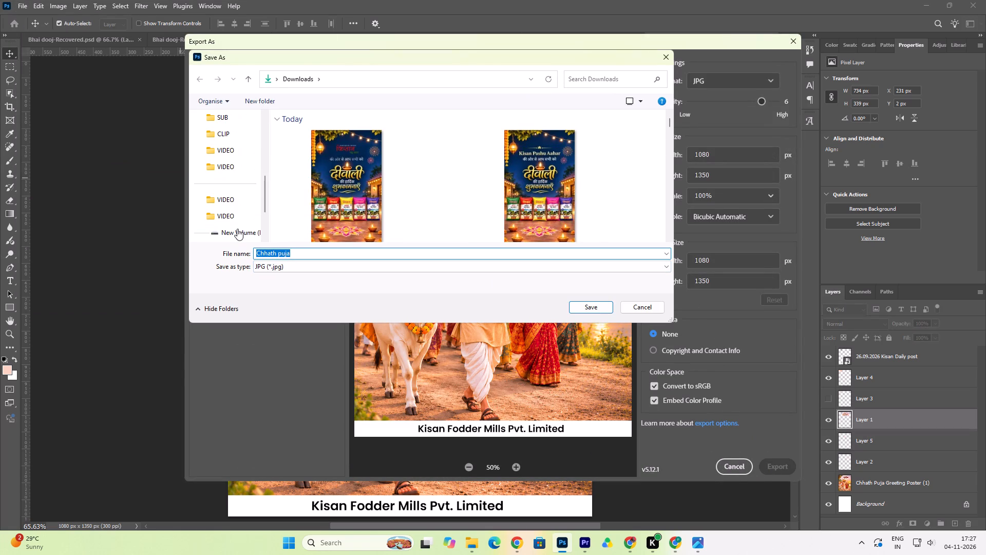
{"action": "scroll", "coordinate": [237, 229], "scroll_direction": "down", "scroll_amount": 4}
{"action": "left_click", "coordinate": [242, 200]}
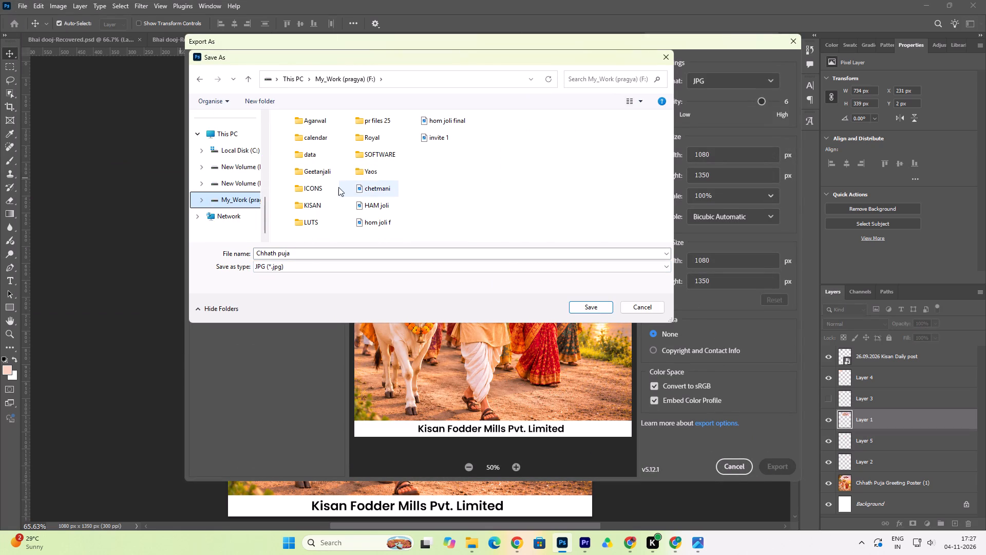
{"action": "double_click", "coordinate": [329, 203]}
{"action": "double_click", "coordinate": [328, 199]}
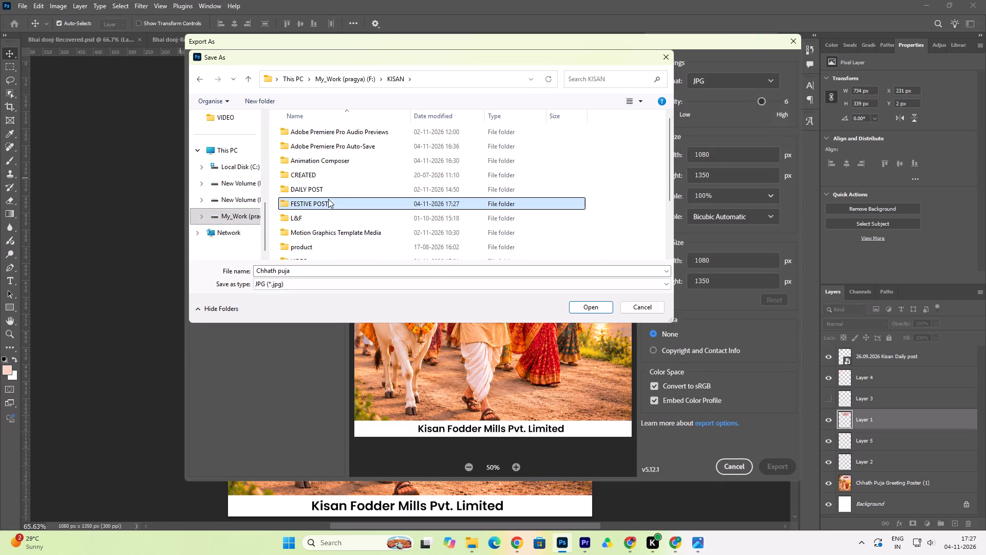
{"action": "double_click", "coordinate": [350, 138]}
{"action": "double_click", "coordinate": [353, 131]}
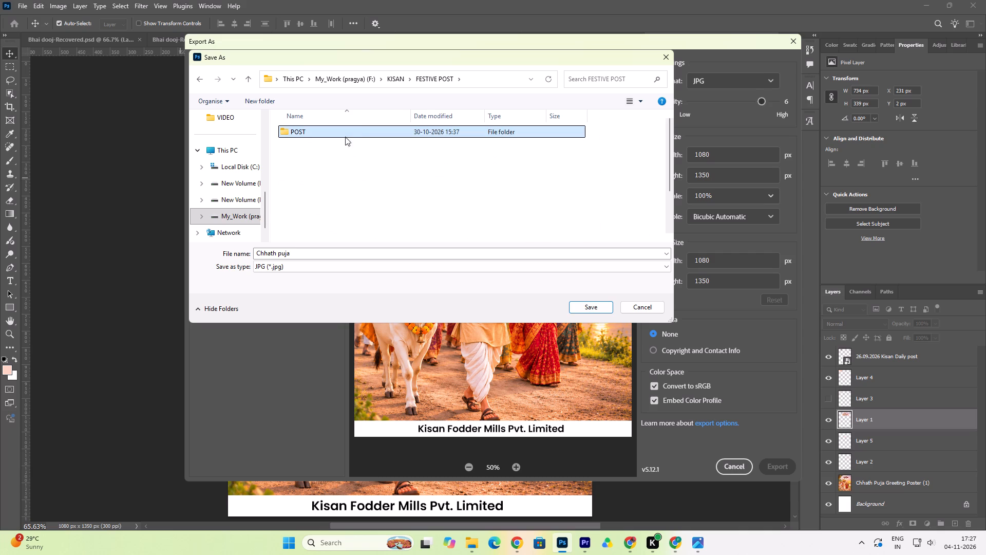
{"action": "left_click", "coordinate": [586, 306]}
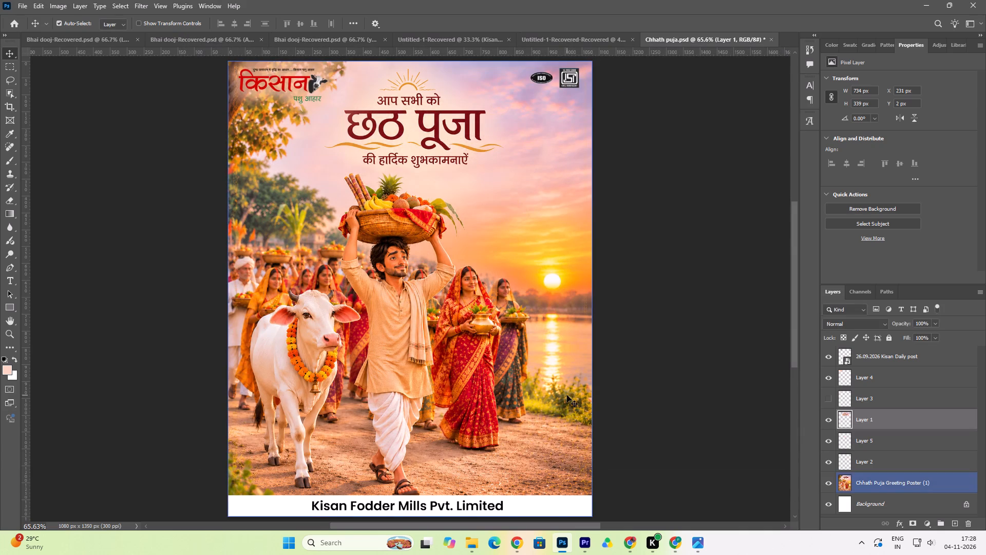
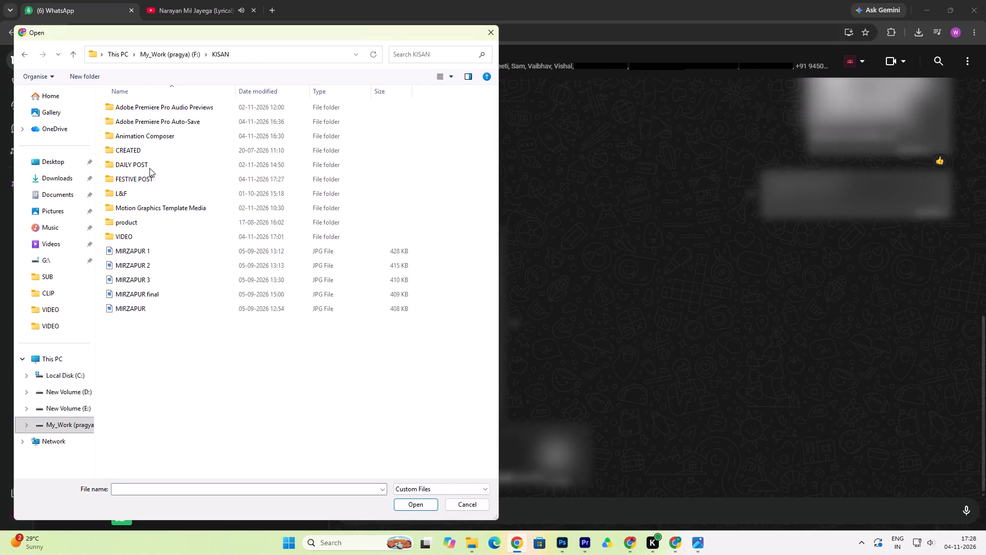
Choose the Chhath puja image from the POST folder inside FESTIVE POST as the attachment for the WhatsApp chat.
{"action": "double_click", "coordinate": [148, 178]}
{"action": "double_click", "coordinate": [142, 108]}
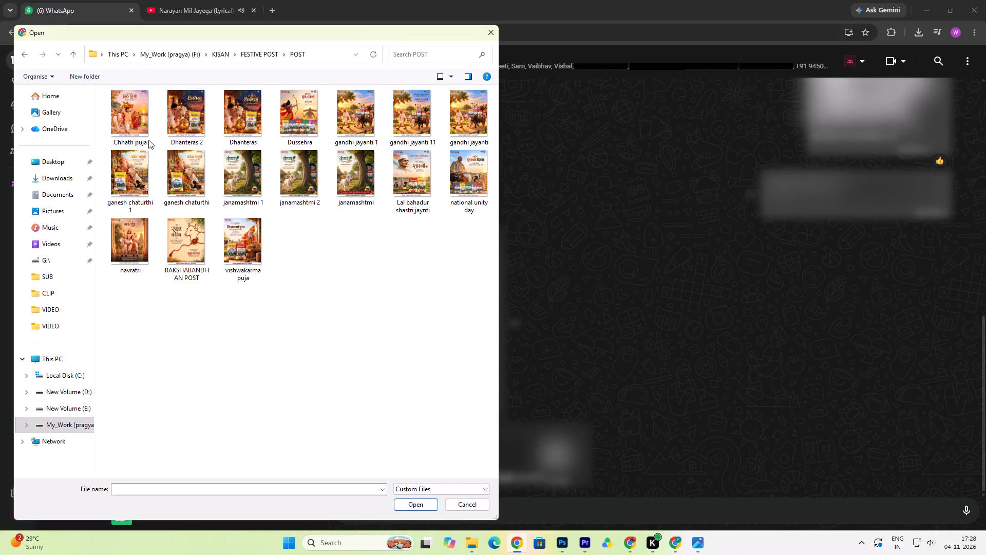
{"action": "left_click", "coordinate": [138, 122]}
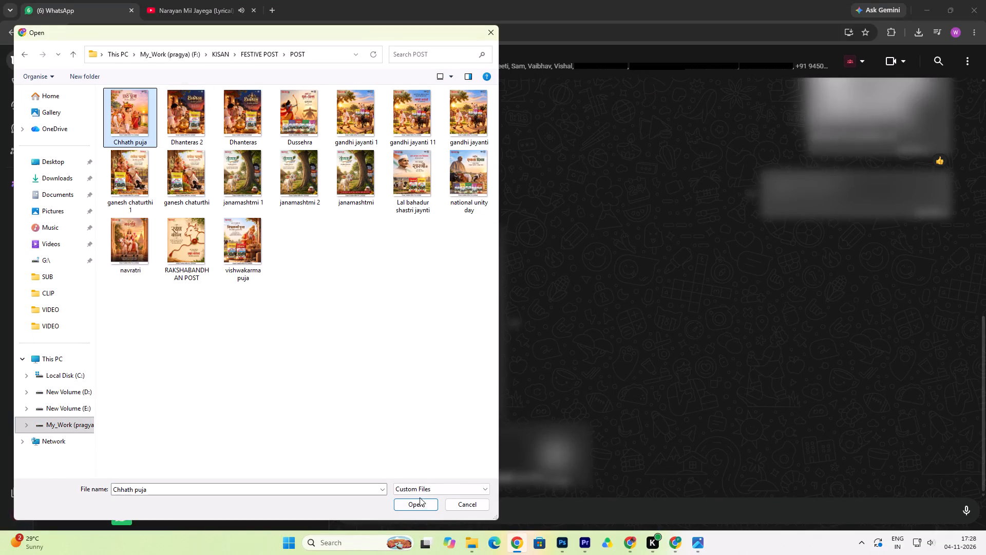